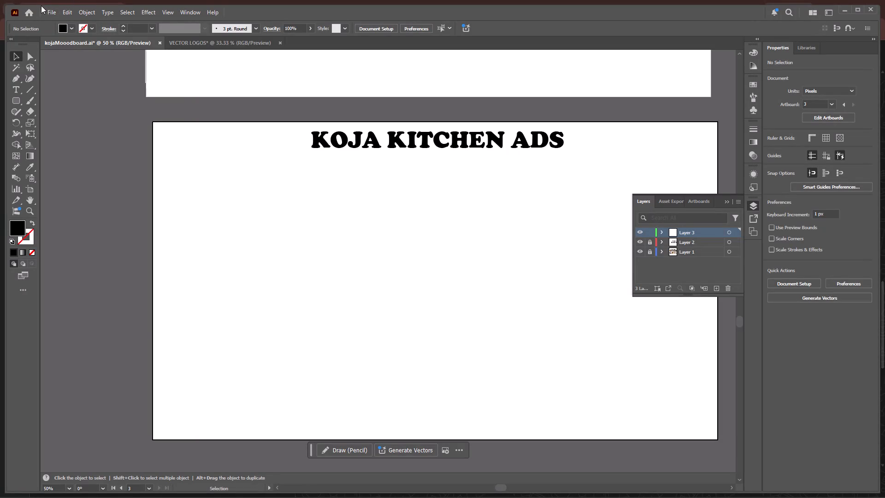
# Access the file commands for the kojaMooodboard.ai document.
pyautogui.click(55, 10)
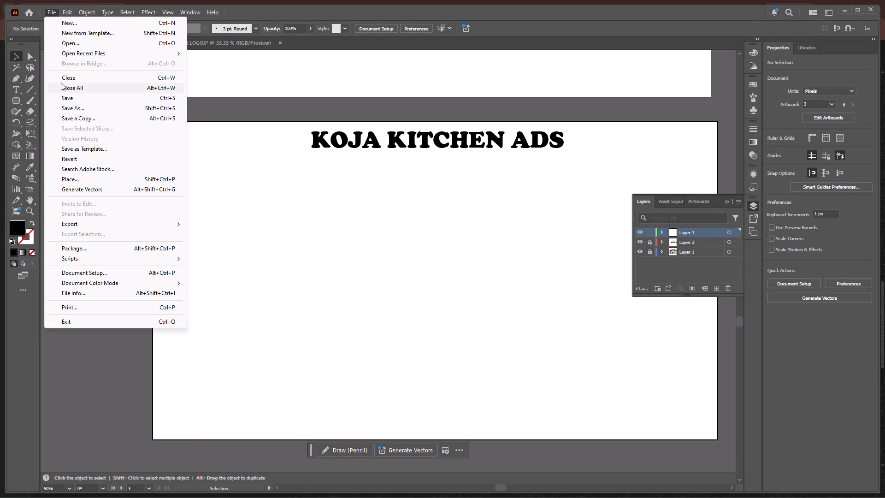
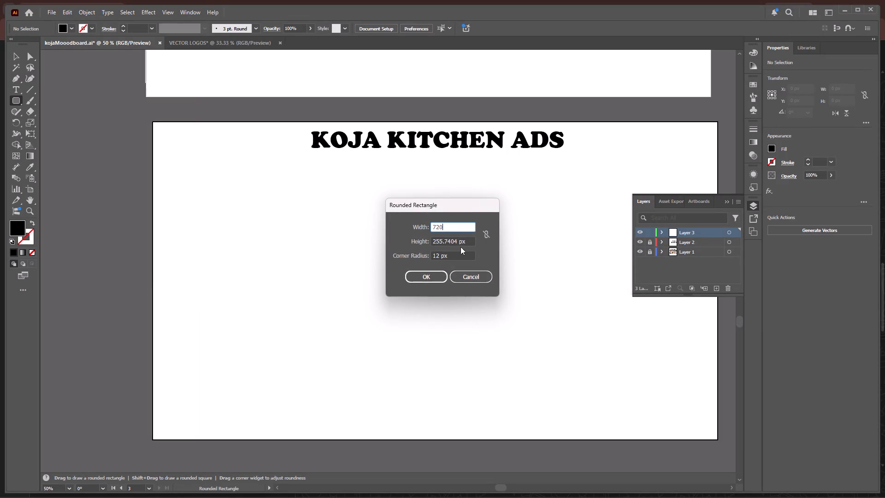
# Create a rectangle 720 px wide and 300 px high with a 0 px corner radius on the KOJA KITCHEN ADS artboard.
pyautogui.moveTo(466, 241); pyautogui.dragTo(419, 244)
pyautogui.write('300')
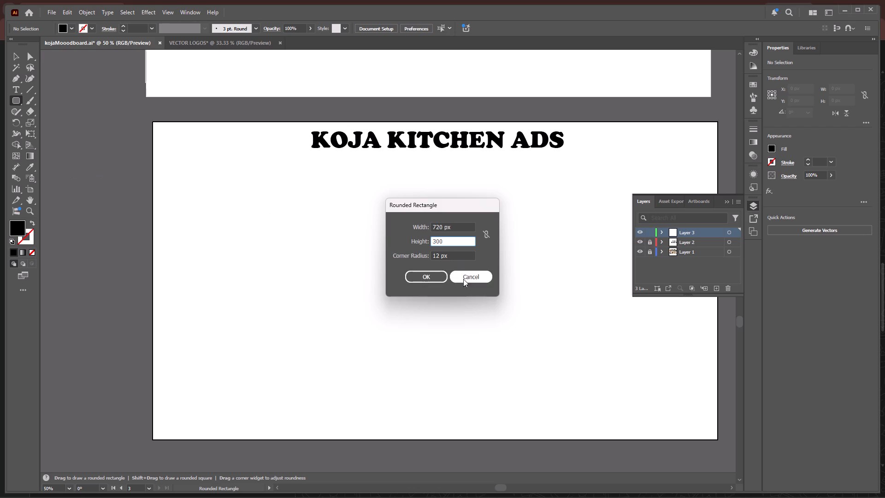
pyautogui.moveTo(441, 256); pyautogui.dragTo(407, 255)
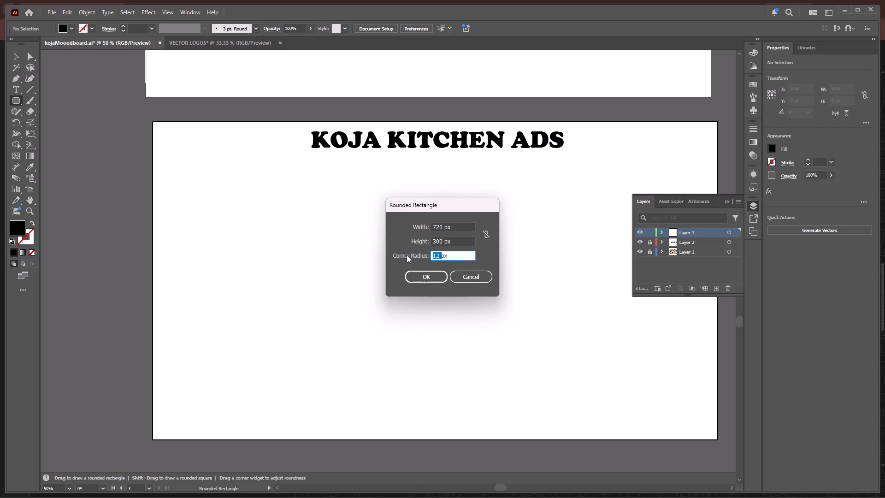
pyautogui.press('0')
pyautogui.click(419, 275)
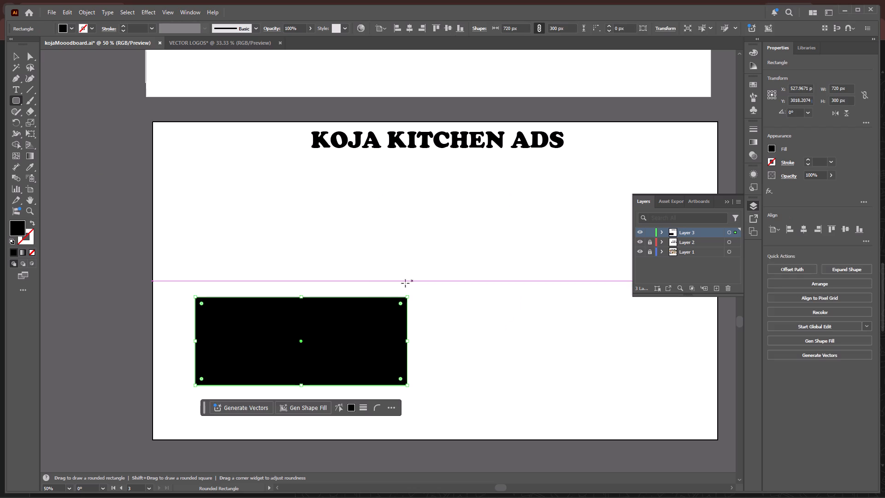
# Move the black rectangle about 140 px up and 35 px right, closer to the KOJA KITCHEN ADS title.
pyautogui.click(17, 59)
pyautogui.moveTo(215, 330); pyautogui.dragTo(224, 288)
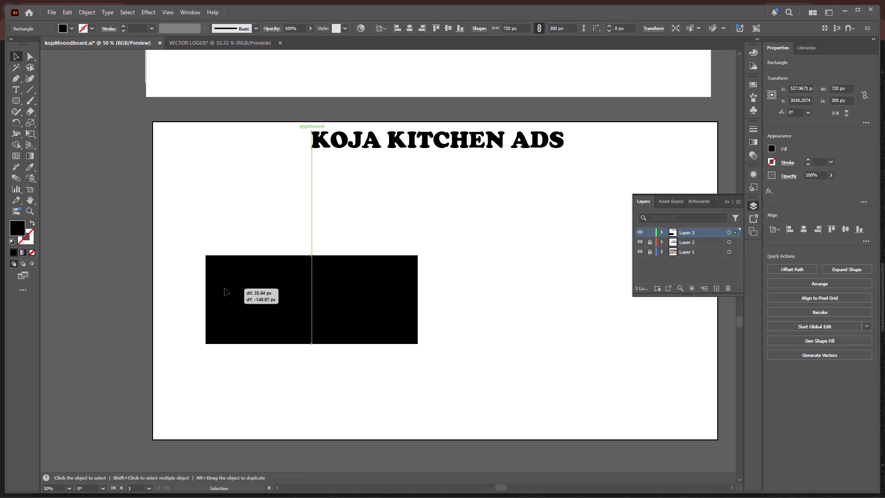
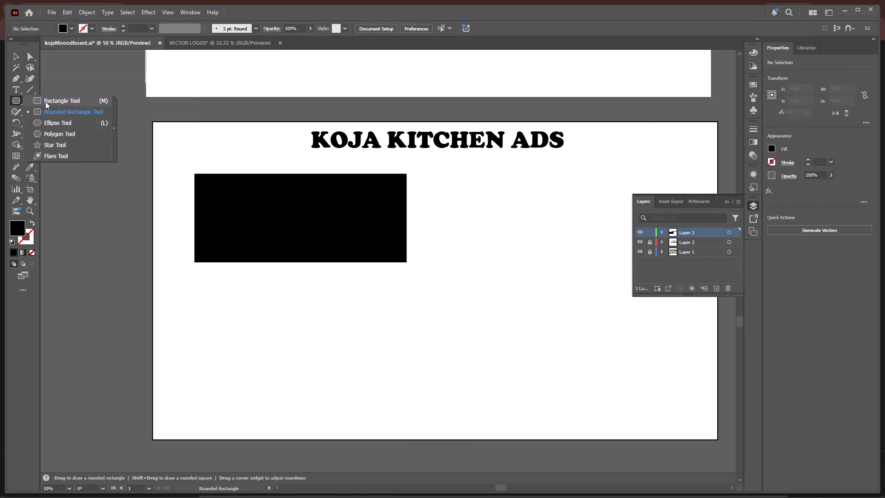
# Start a second rectangle with the Rectangle tool, defined by exact dimensions, in the empty area below the black rectangle.
pyautogui.click(45, 101)
pyautogui.click(201, 316)
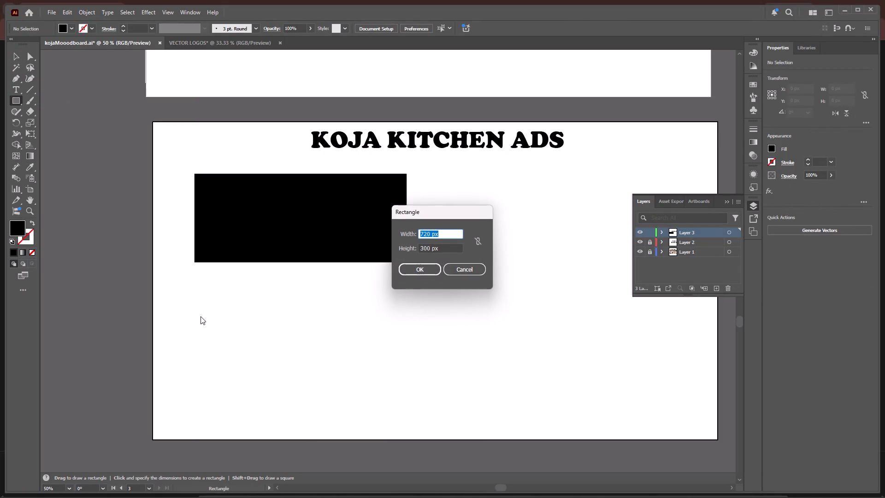
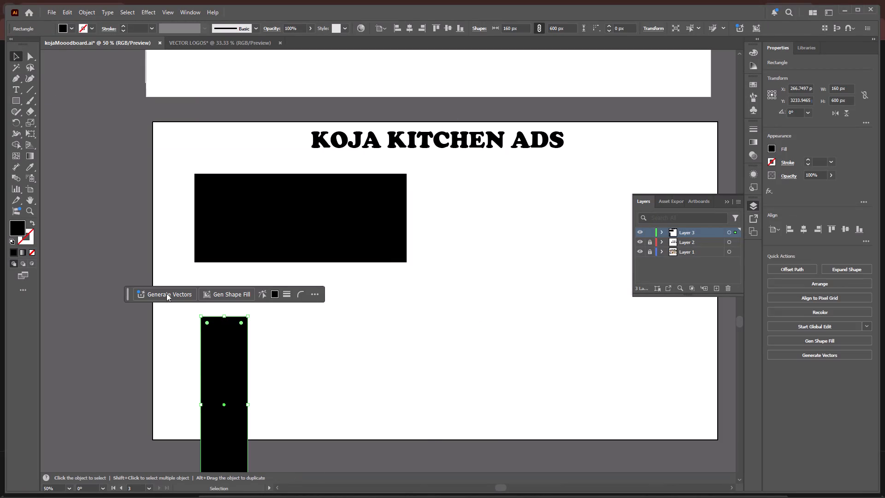
# Position the wide rectangle at about X 463, Y 2582 px and the tall one to its lower right at about X 1123, Y 2964 px.
pyautogui.moveTo(212, 367); pyautogui.dragTo(260, 314)
pyautogui.moveTo(248, 231); pyautogui.dragTo(248, 230)
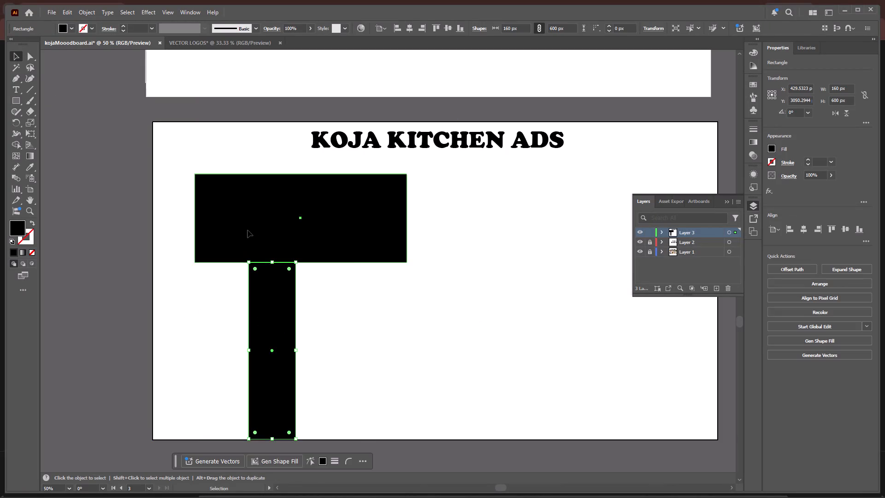
pyautogui.moveTo(248, 230); pyautogui.dragTo(204, 213)
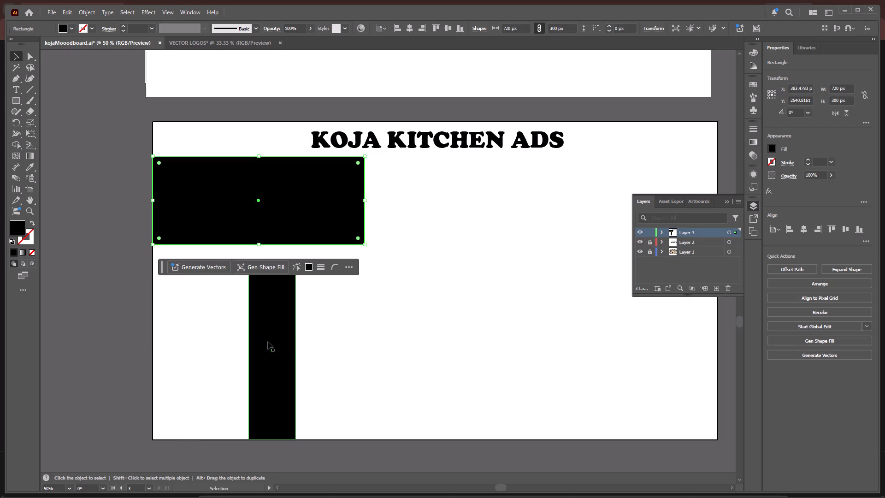
pyautogui.moveTo(268, 342); pyautogui.dragTo(395, 320)
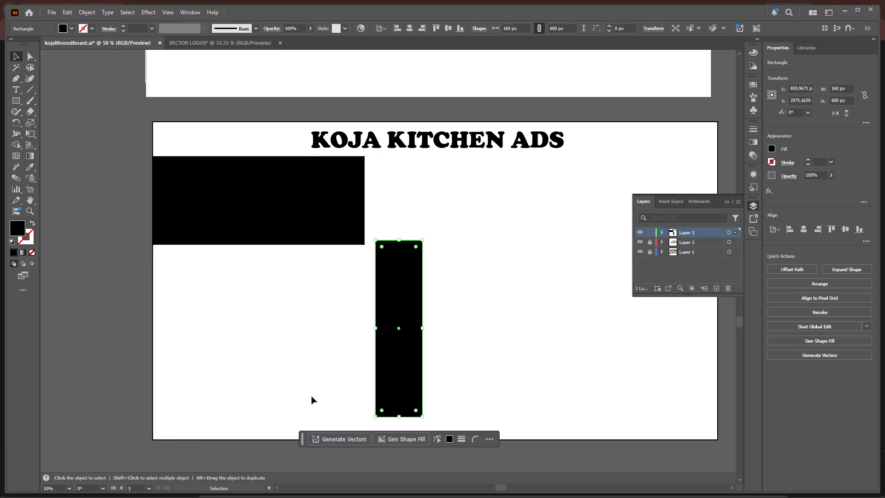
pyautogui.moveTo(395, 296); pyautogui.dragTo(450, 297)
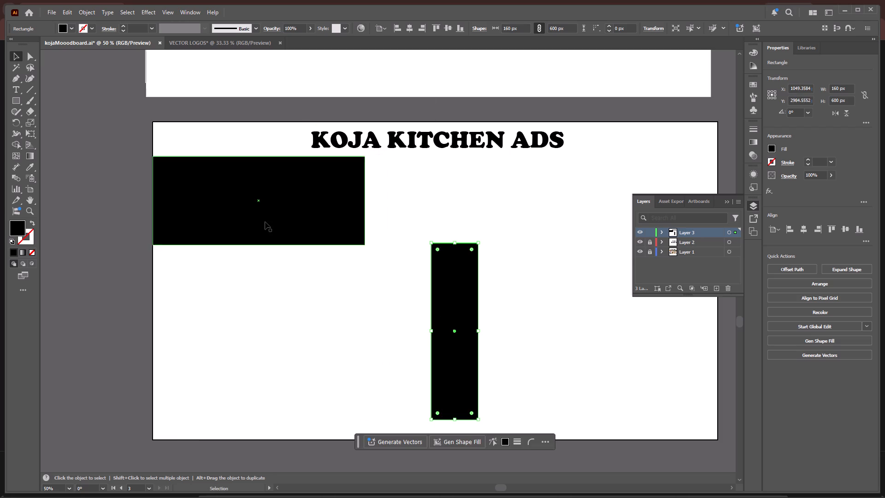
pyautogui.moveTo(261, 218); pyautogui.dragTo(284, 230)
pyautogui.moveTo(450, 293); pyautogui.dragTo(471, 287)
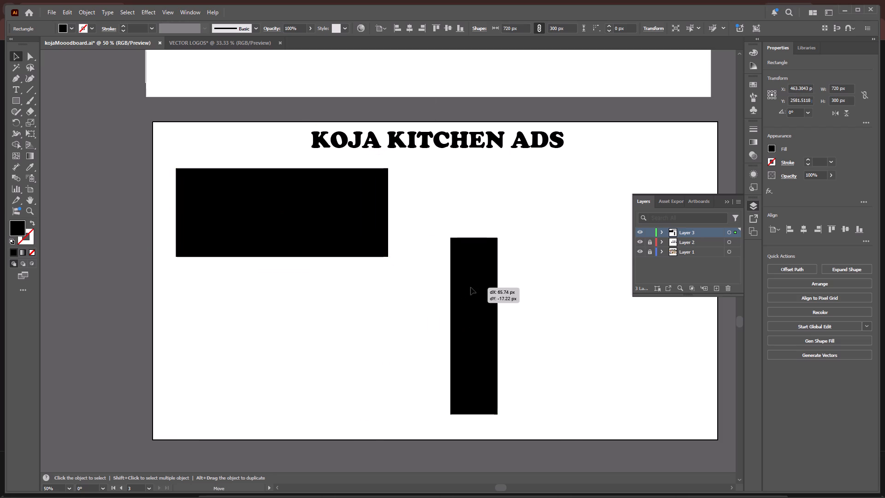
pyautogui.moveTo(471, 287); pyautogui.dragTo(472, 287)
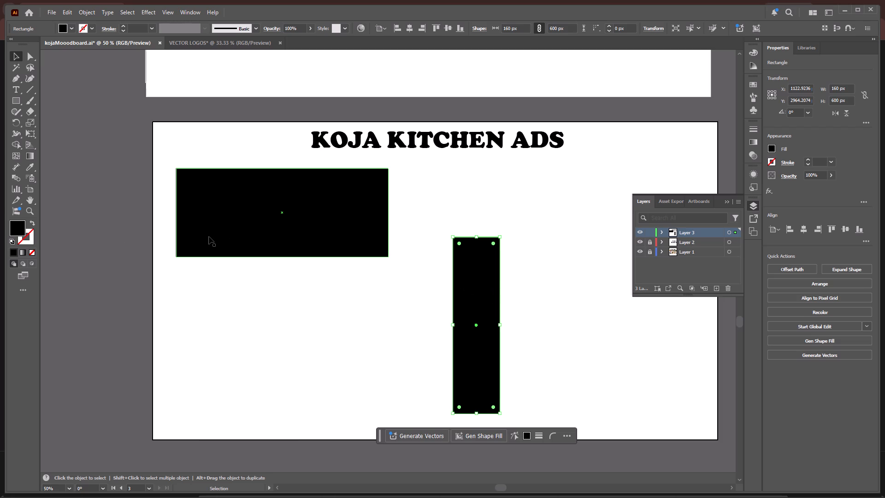
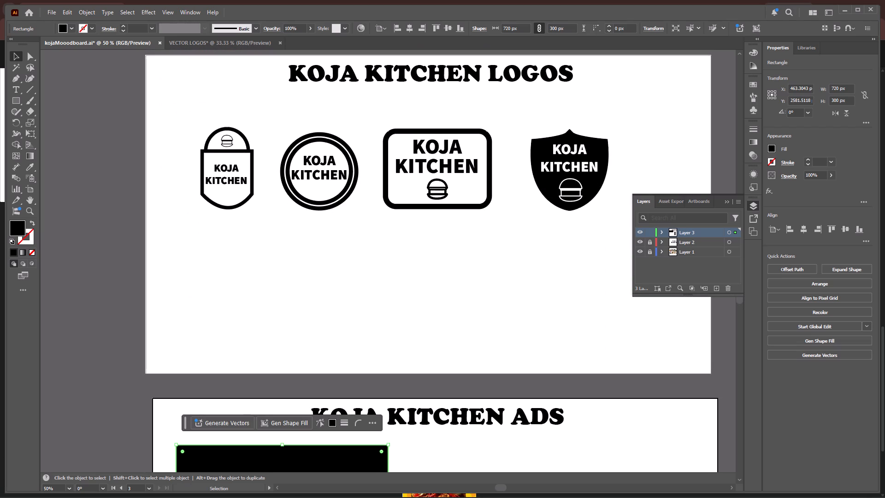
# Switch to Chrome and look through the image results for "create a badge in illustrator".
pyautogui.scroll(-3, 269, 360)
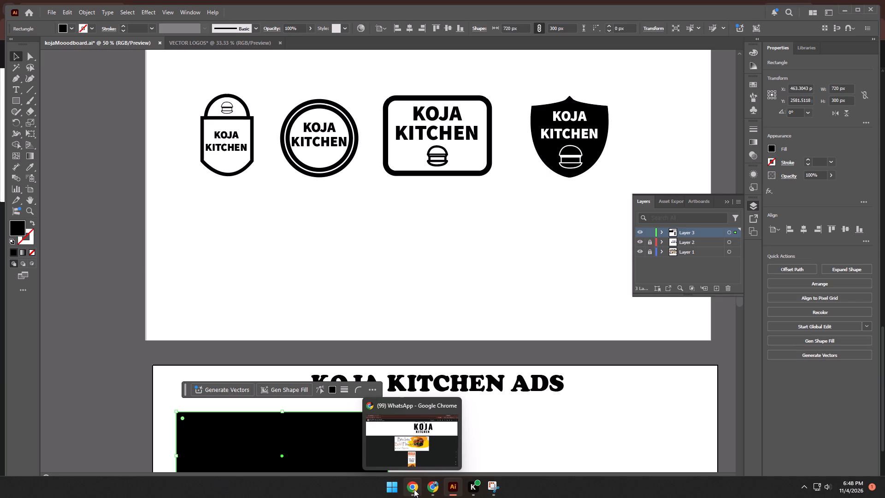
pyautogui.click(435, 491)
pyautogui.scroll(5, 277, 267)
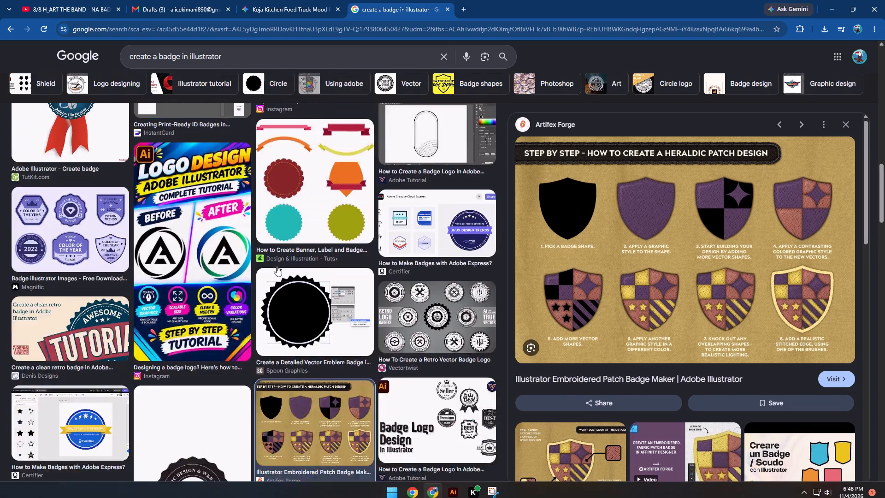
pyautogui.scroll(16, 277, 266)
pyautogui.scroll(8, 287, 218)
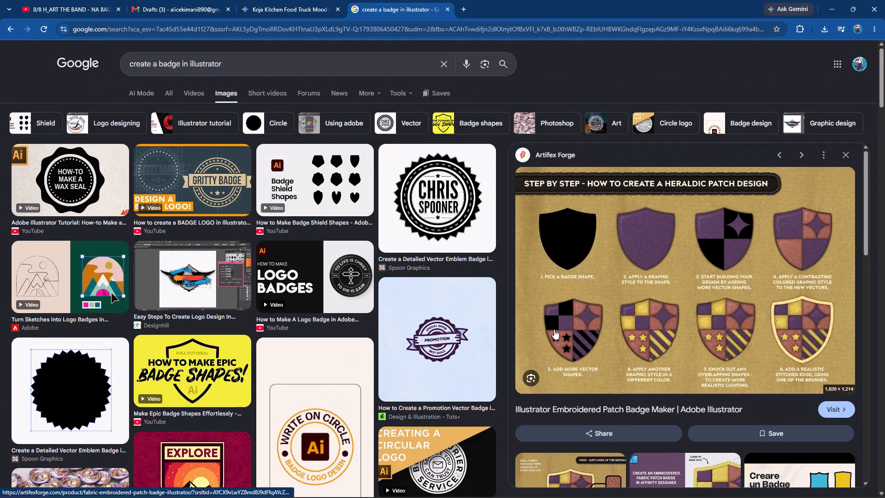
pyautogui.scroll(-5, 325, 326)
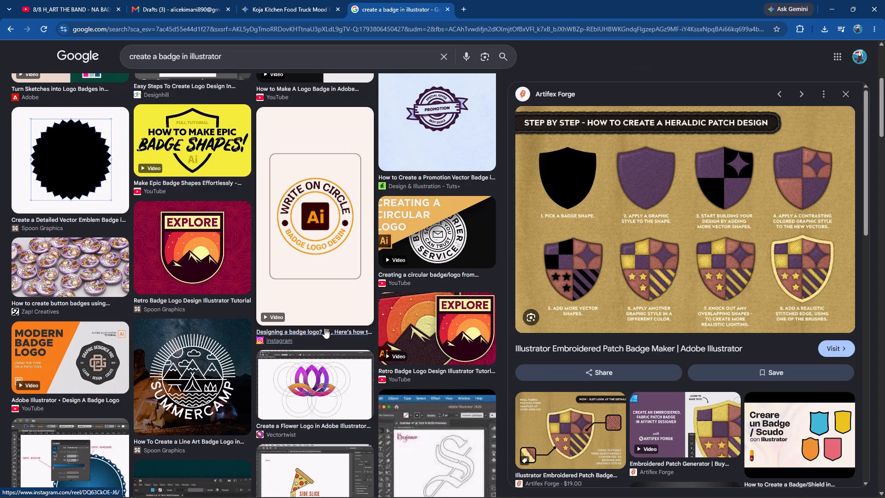
pyautogui.scroll(-6, 314, 328)
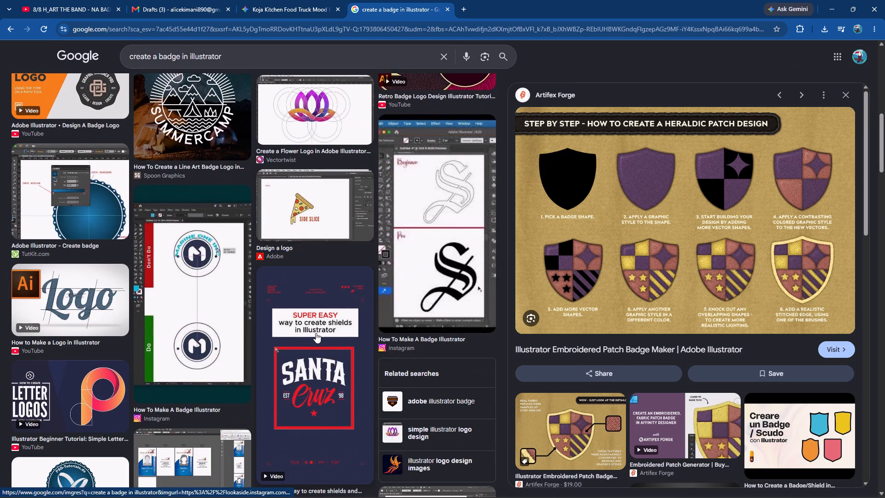
pyautogui.scroll(-1, 316, 333)
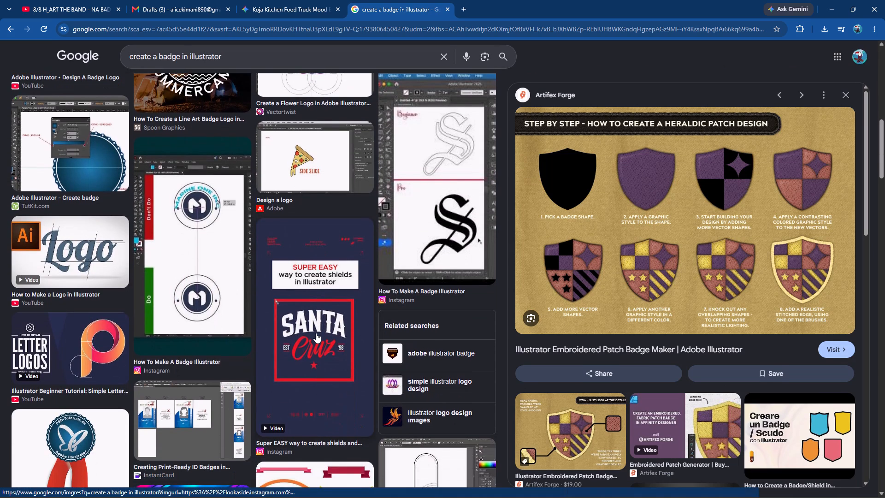
pyautogui.scroll(15, 316, 333)
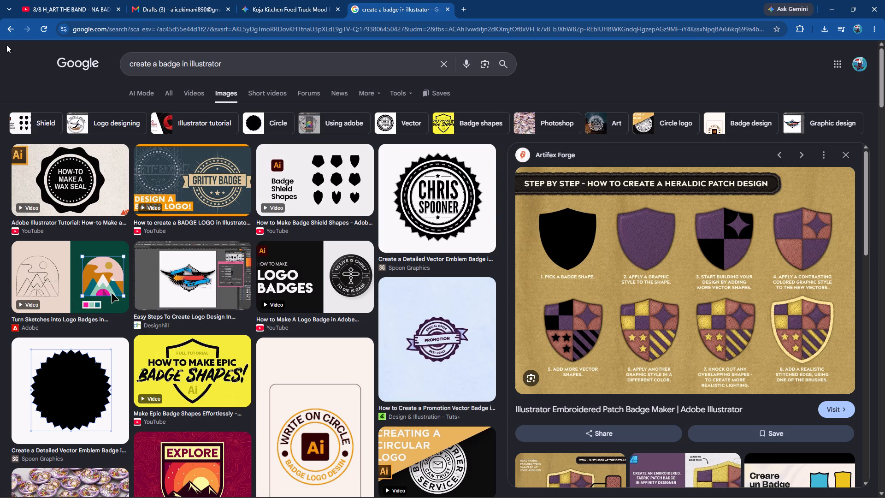
# Return to the earlier "burger vector" search and look over its burger images.
pyautogui.click(10, 32)
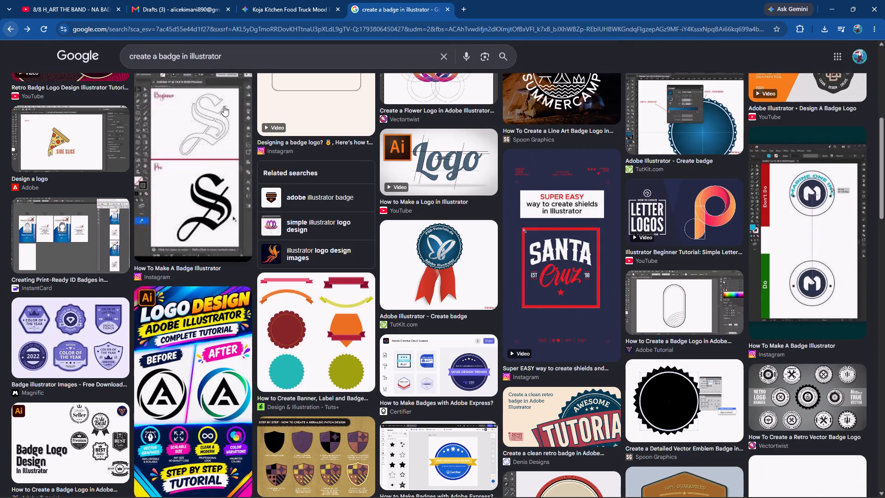
pyautogui.scroll(10, 290, 251)
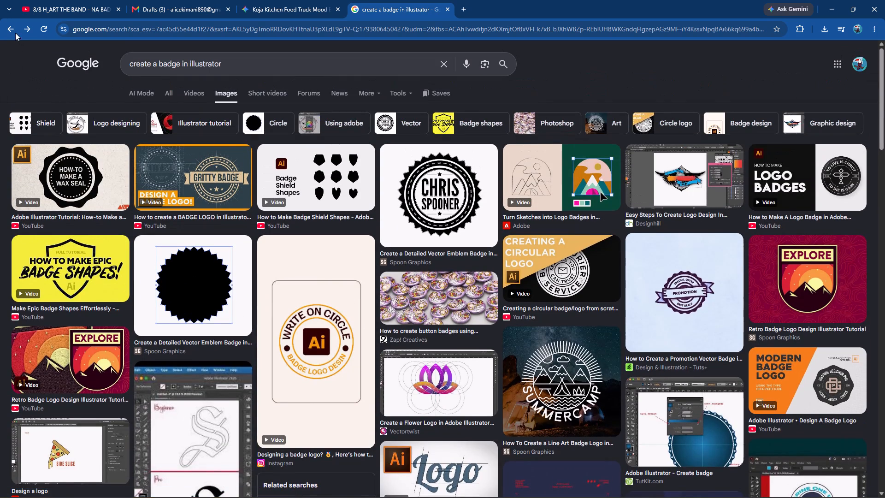
pyautogui.click(13, 31)
pyautogui.scroll(11, 344, 301)
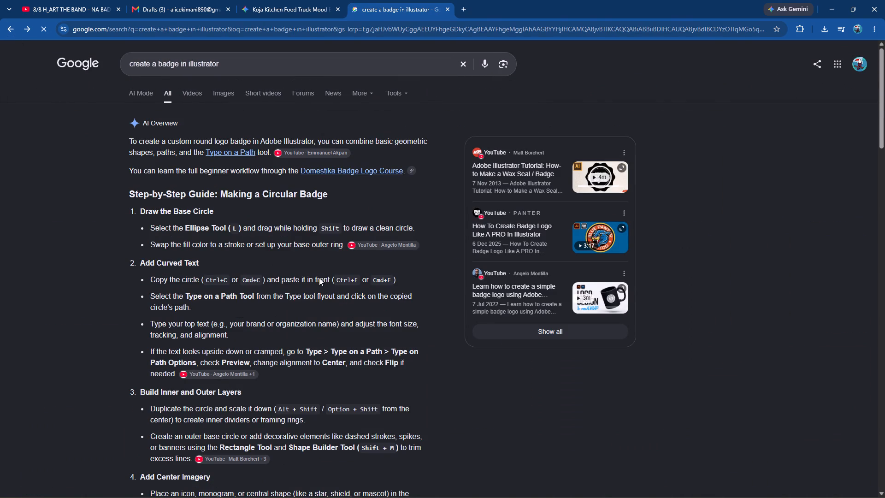
pyautogui.scroll(1, 319, 278)
pyautogui.click(10, 27)
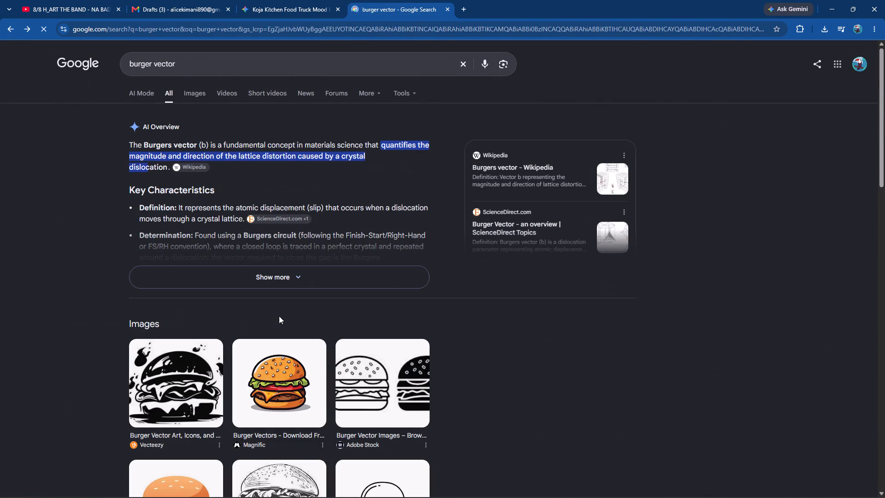
pyautogui.scroll(-5, 277, 321)
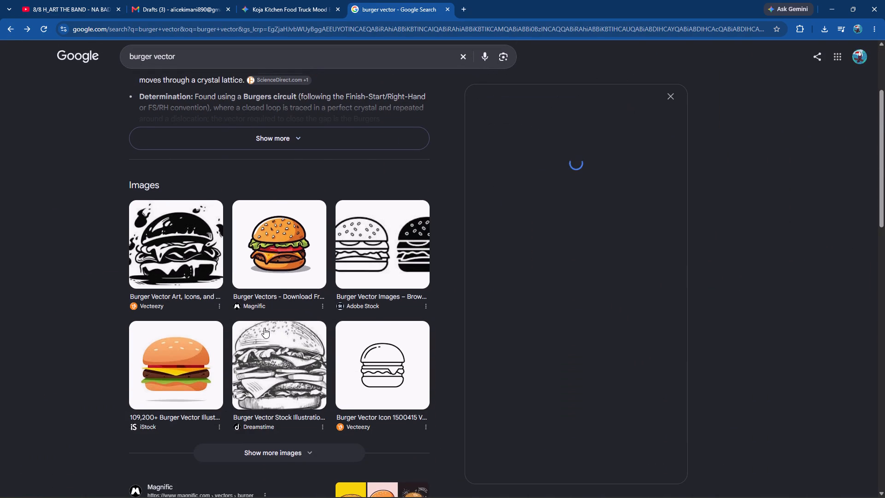
pyautogui.scroll(-3, 264, 328)
pyautogui.scroll(8, 264, 330)
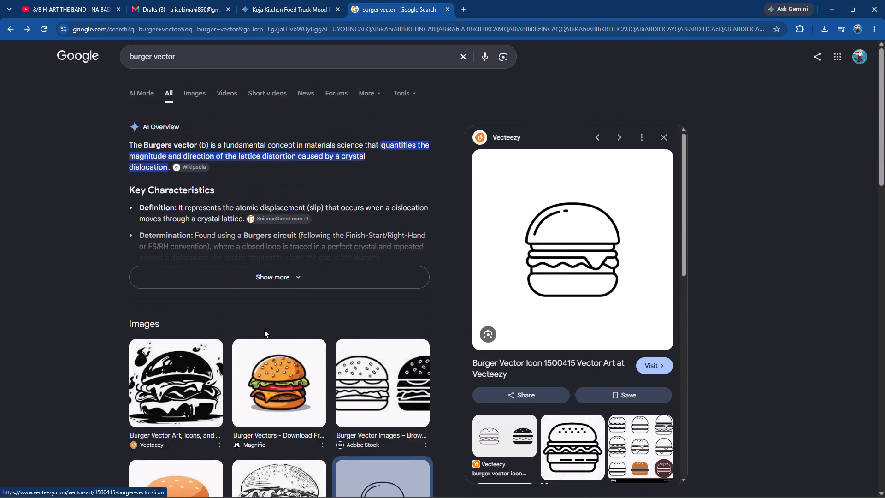
pyautogui.scroll(2, 264, 330)
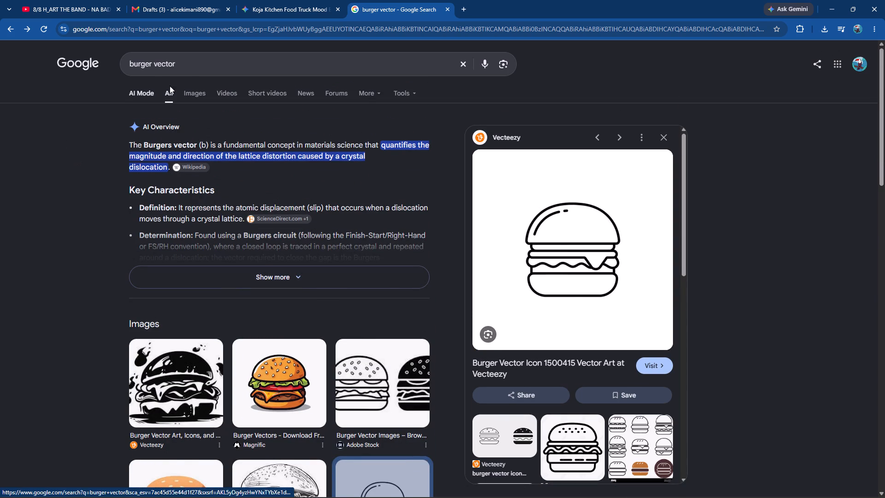
# Shorten the search to "burger" and show its image results.
pyautogui.moveTo(183, 65); pyautogui.dragTo(149, 64)
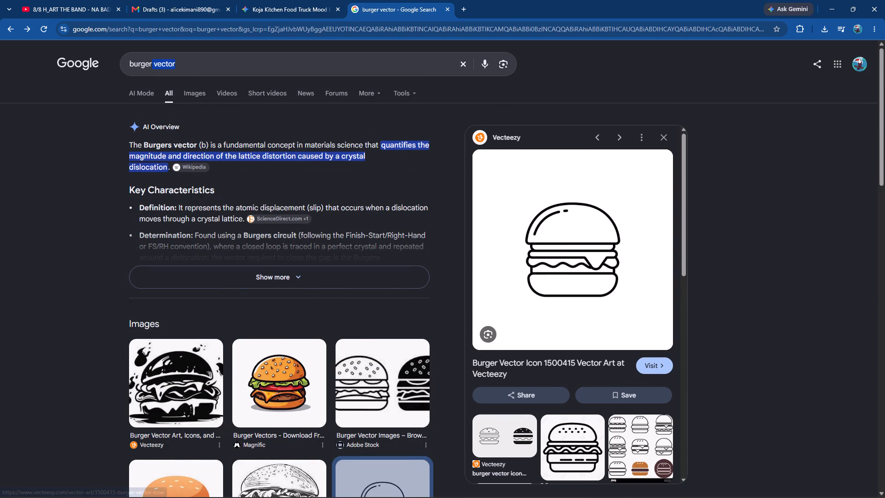
pyautogui.moveTo(149, 64); pyautogui.dragTo(153, 64)
pyautogui.press('BackSpace')
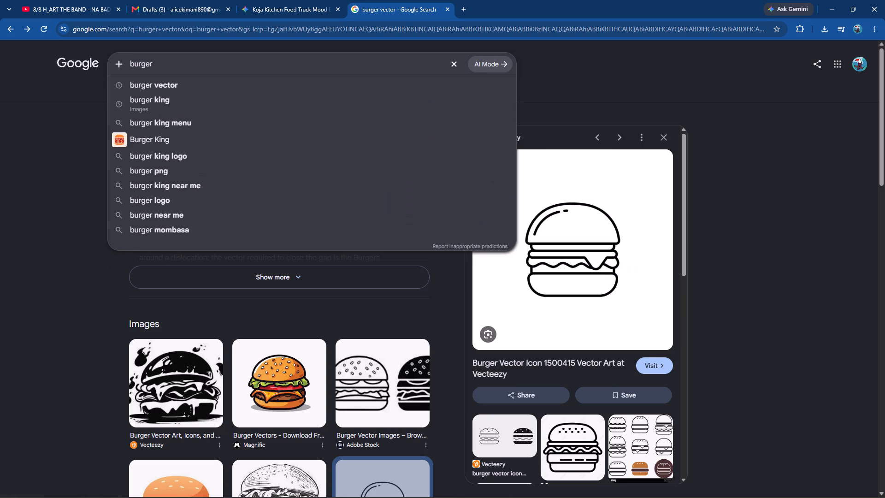
pyautogui.press('Return')
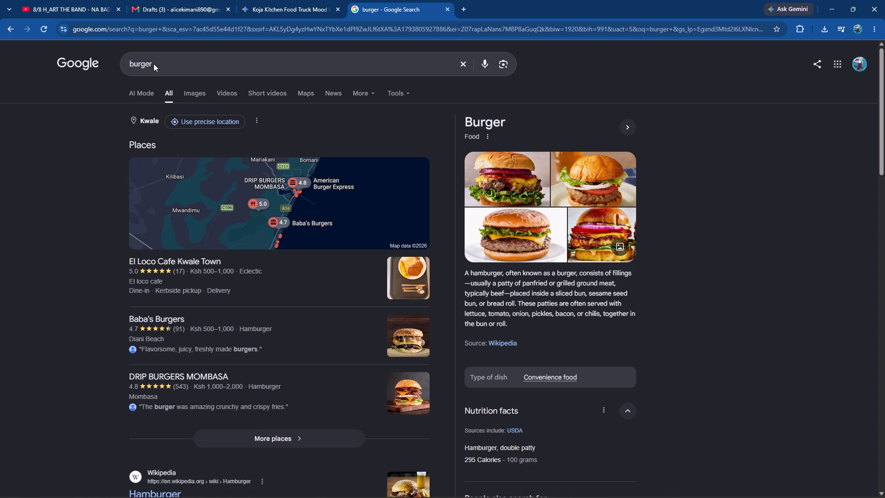
pyautogui.click(190, 93)
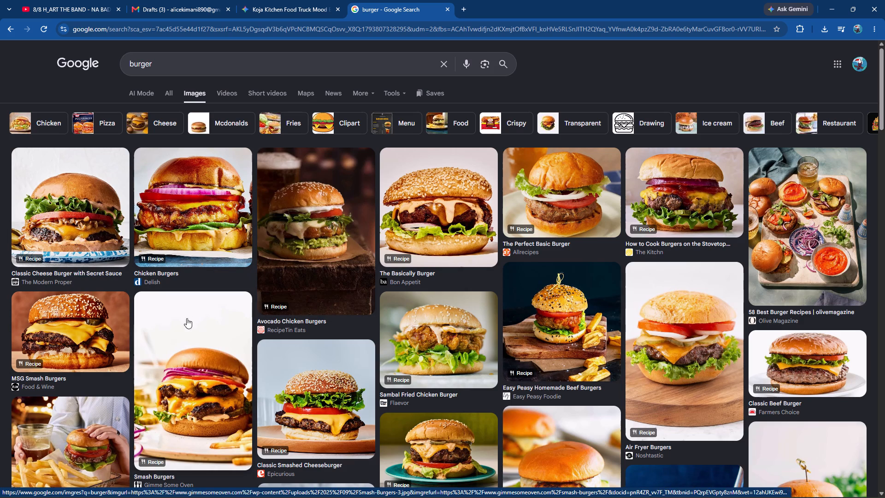
# Look through the burger photo results for a picture suitable for the ads.
pyautogui.scroll(-1, 201, 385)
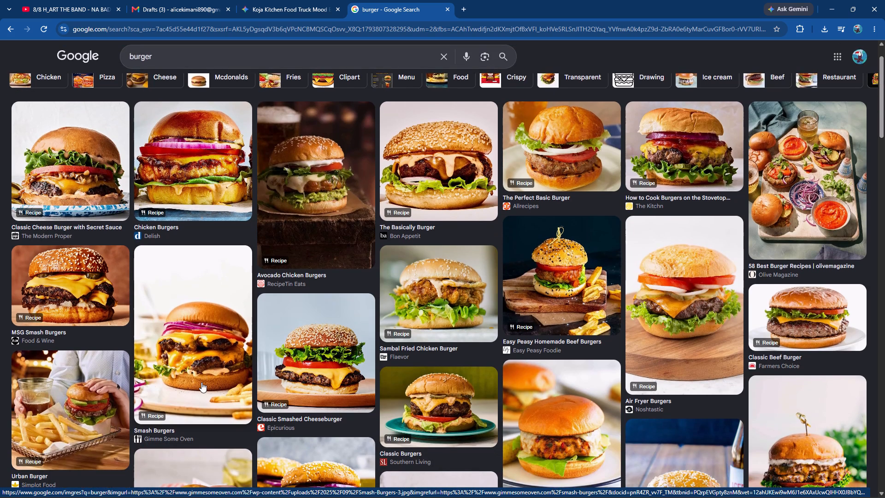
pyautogui.scroll(-6, 201, 382)
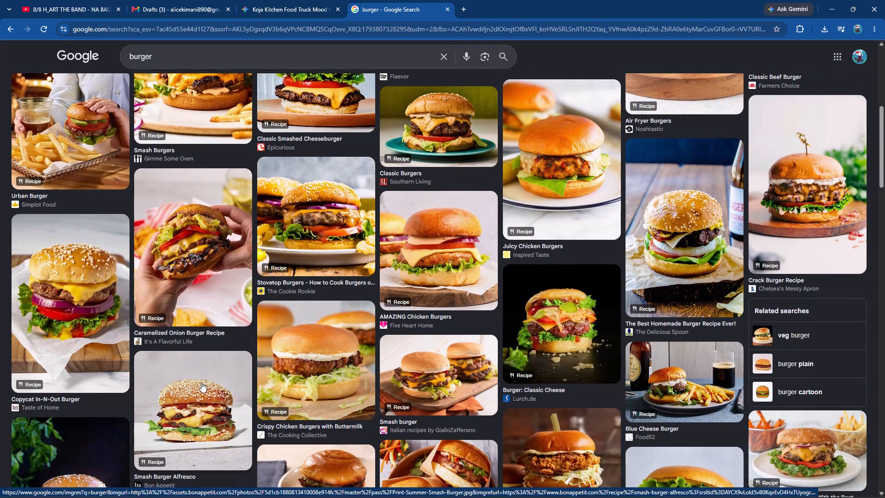
pyautogui.scroll(4, 315, 362)
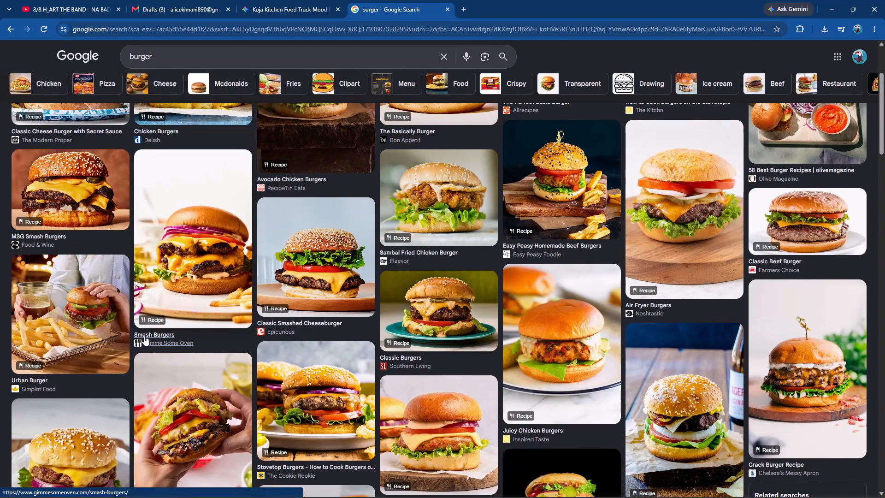
pyautogui.scroll(2, 144, 336)
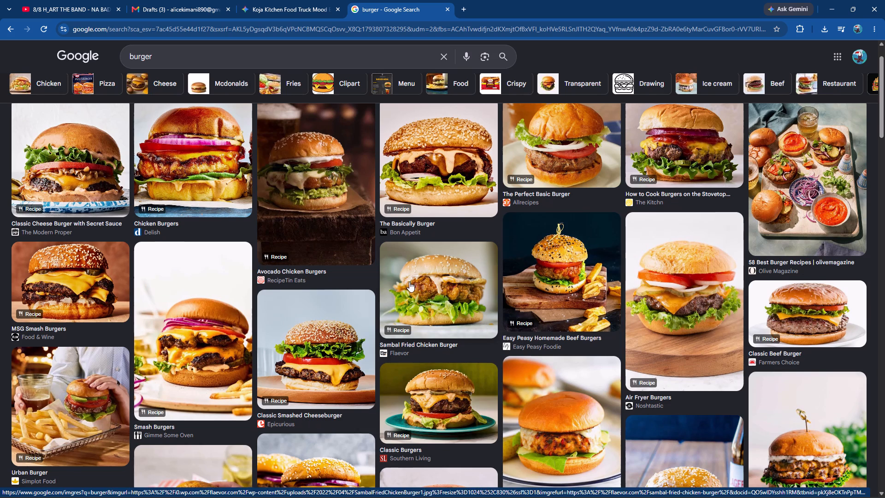
pyautogui.scroll(3, 409, 282)
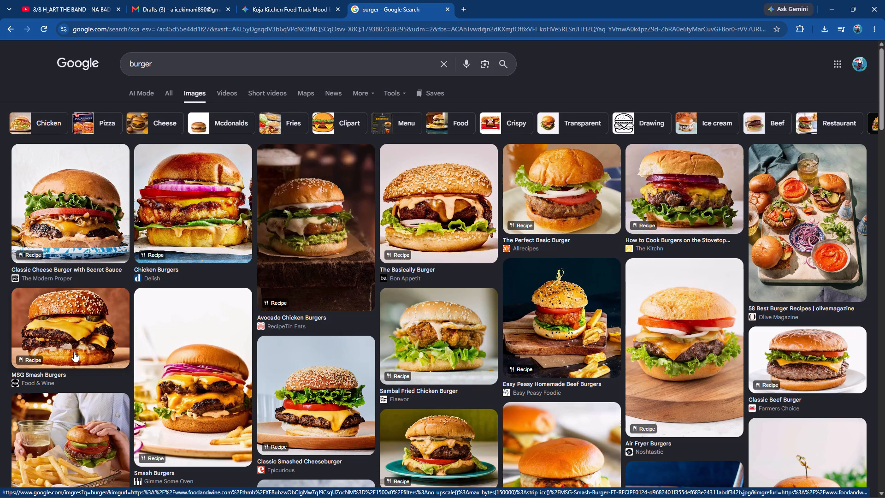
pyautogui.scroll(-3, 297, 386)
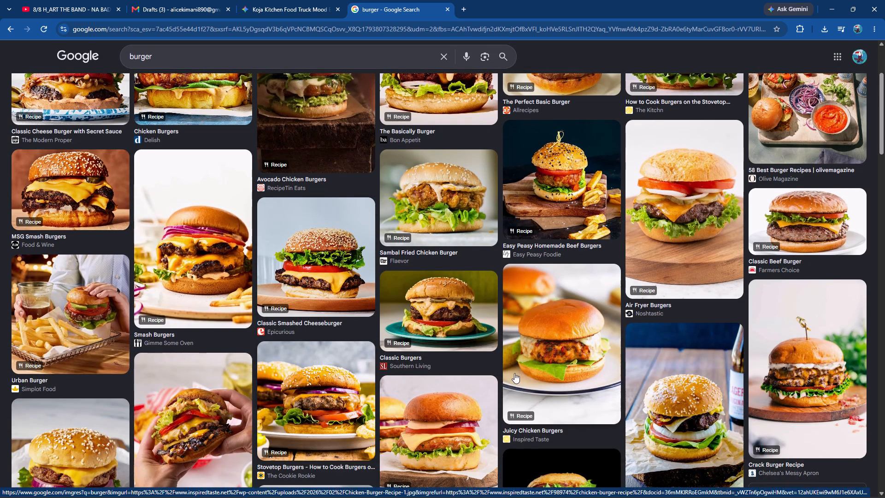
pyautogui.scroll(4, 514, 373)
pyautogui.scroll(2, 187, 269)
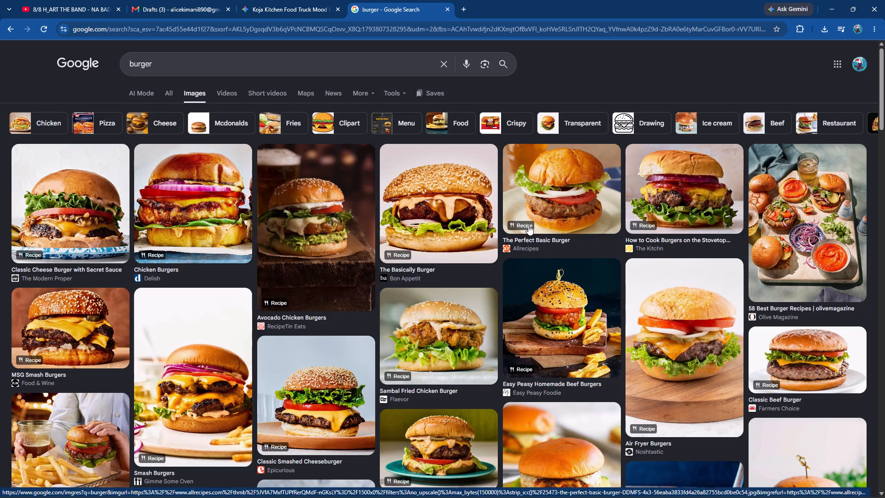
# Refine the image search to "burger png".
pyautogui.click(165, 55)
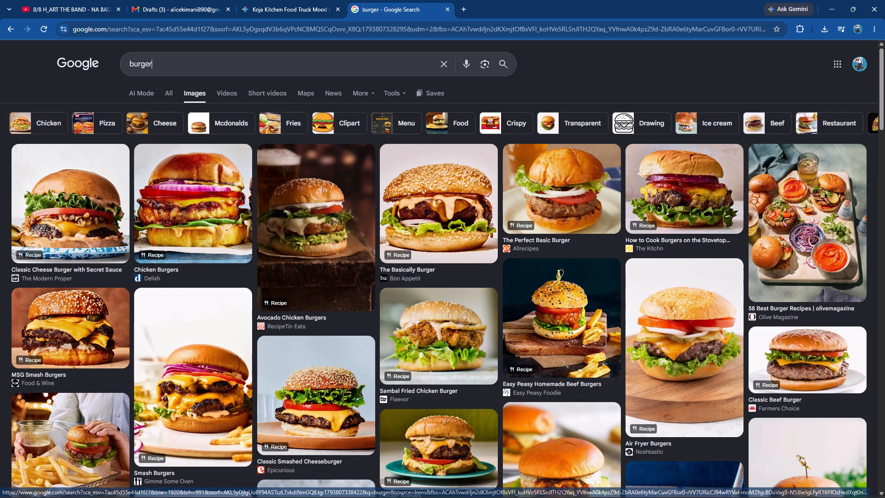
pyautogui.press('space')
pyautogui.write('png')
pyautogui.press('Return')
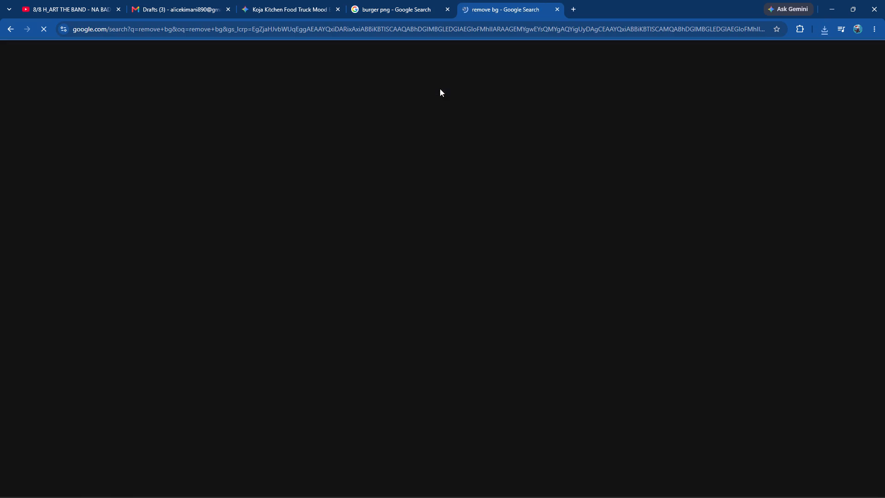
# Resume the paused YouTube music video and open the system volume control.
pyautogui.click(77, 9)
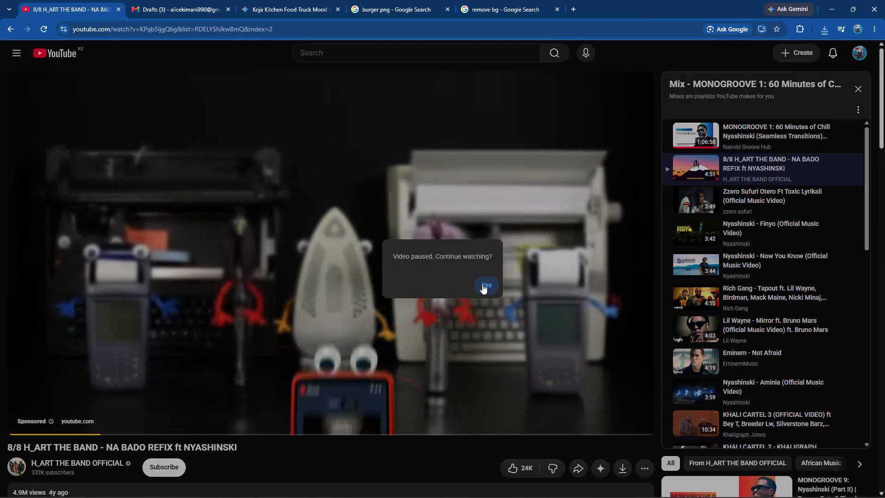
pyautogui.click(482, 284)
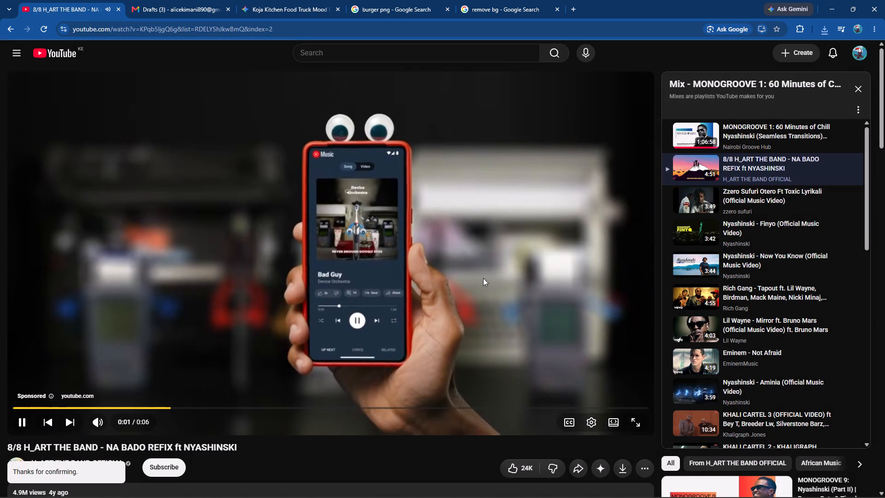
pyautogui.click(826, 487)
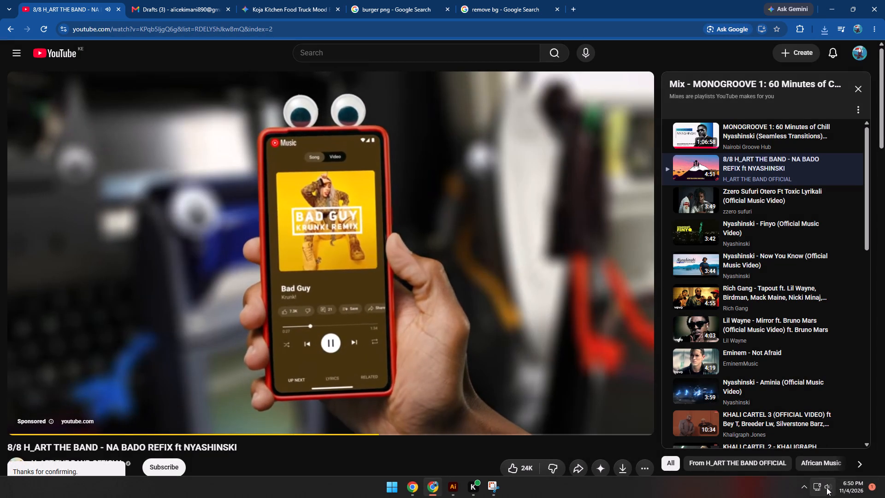
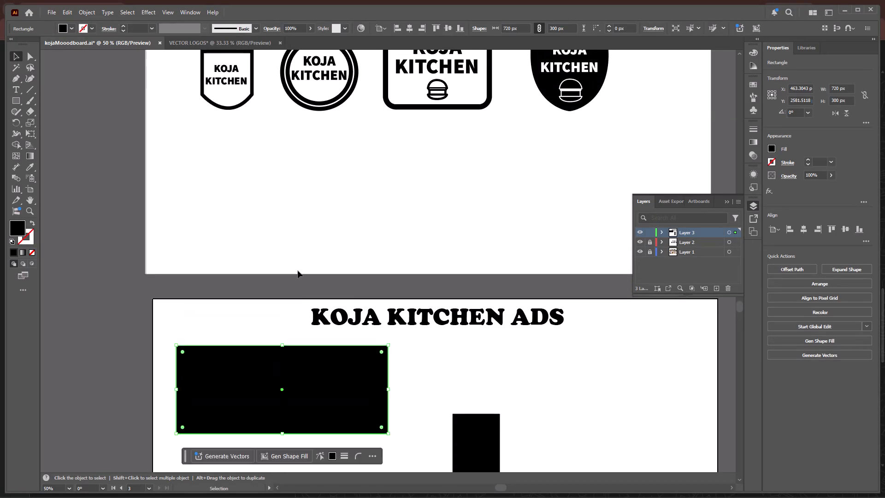
# Examine the Koja Kitchen moodboard and logos artboards for brand colours, imagery and logo styles, and return to the ads artboard.
pyautogui.scroll(19, 298, 271)
pyautogui.scroll(14, 297, 267)
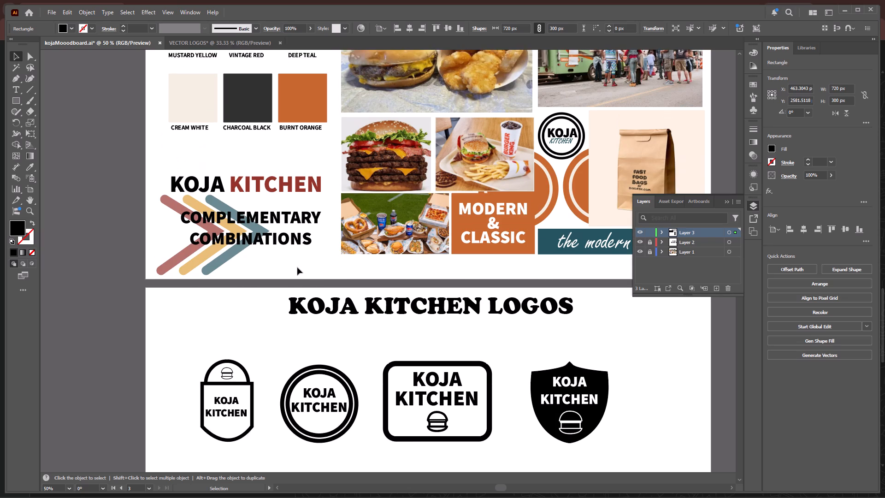
pyautogui.scroll(10, 297, 267)
pyautogui.scroll(-3, 297, 267)
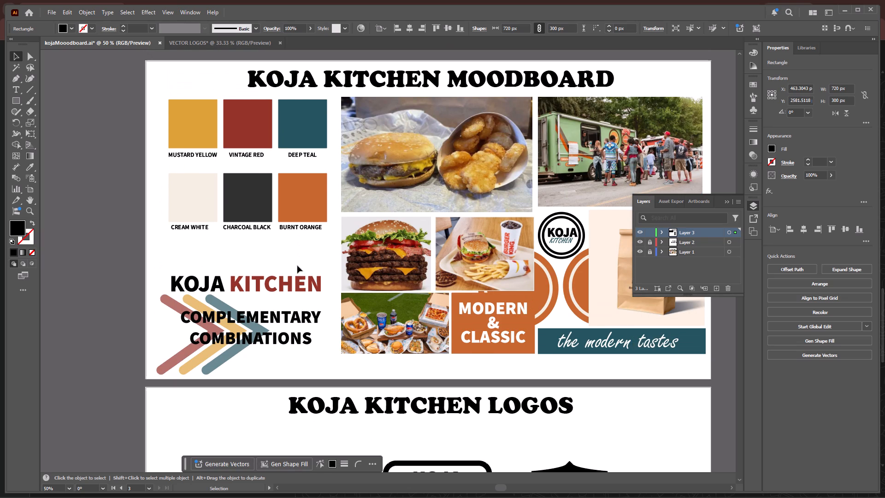
pyautogui.scroll(-2, 232, 284)
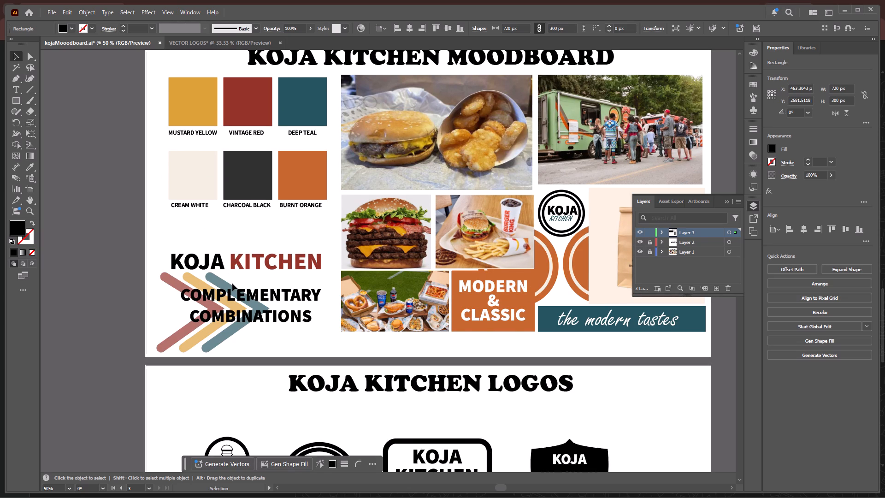
pyautogui.scroll(-13, 232, 284)
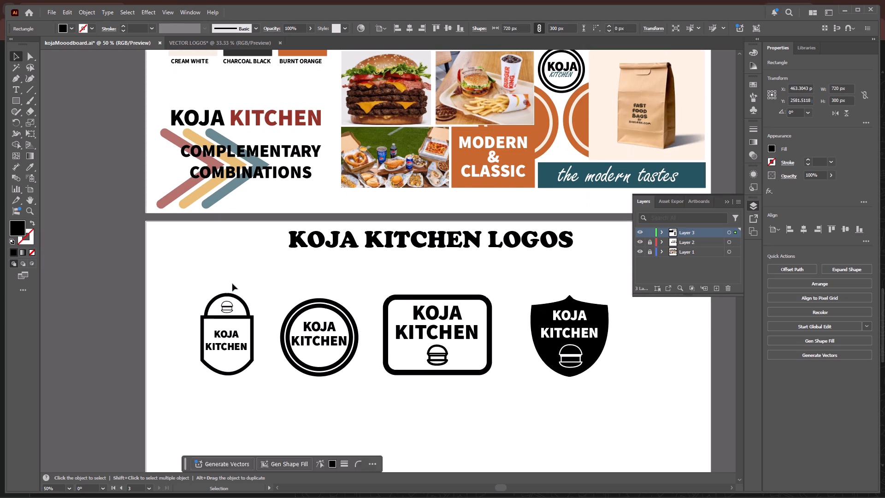
pyautogui.scroll(-17, 232, 284)
pyautogui.scroll(-6, 232, 284)
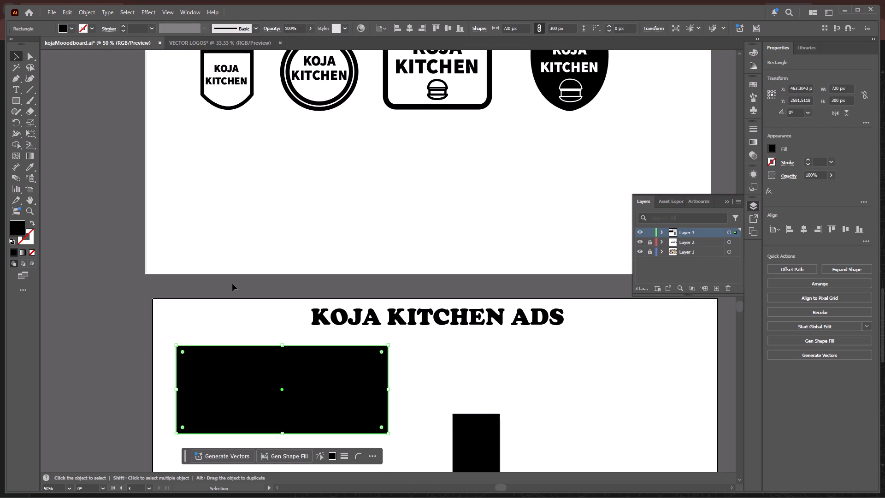
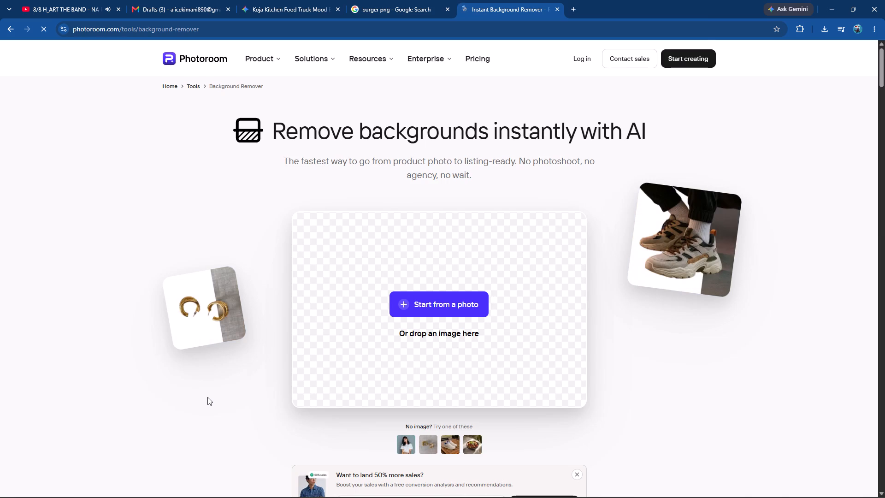
# Start a photo upload in Photoroom's background remover.
pyautogui.click(469, 322)
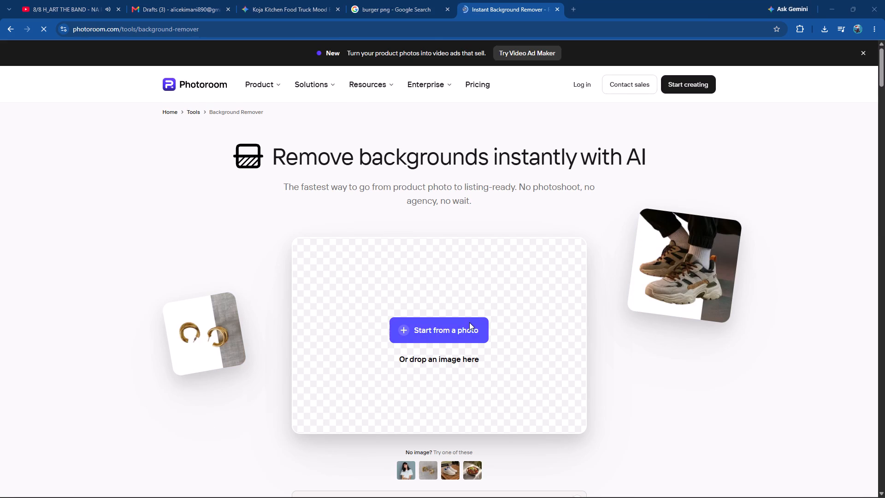
# Upload burger image 2 from folder 9 in graphicsTasks to the Photoroom background remover.
pyautogui.click(168, 26)
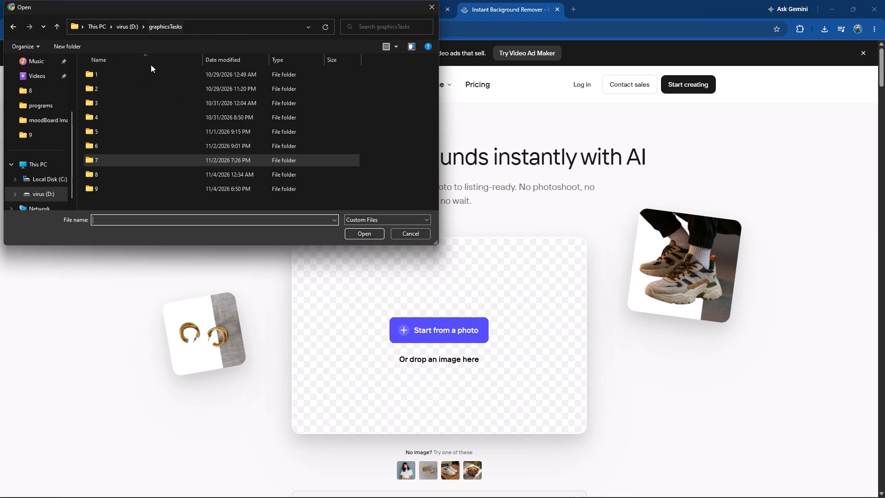
pyautogui.doubleClick(120, 187)
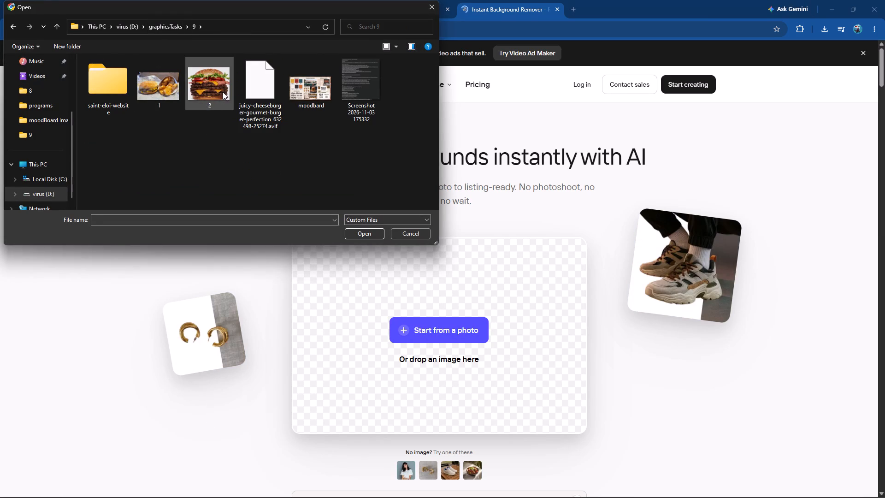
pyautogui.click(217, 91)
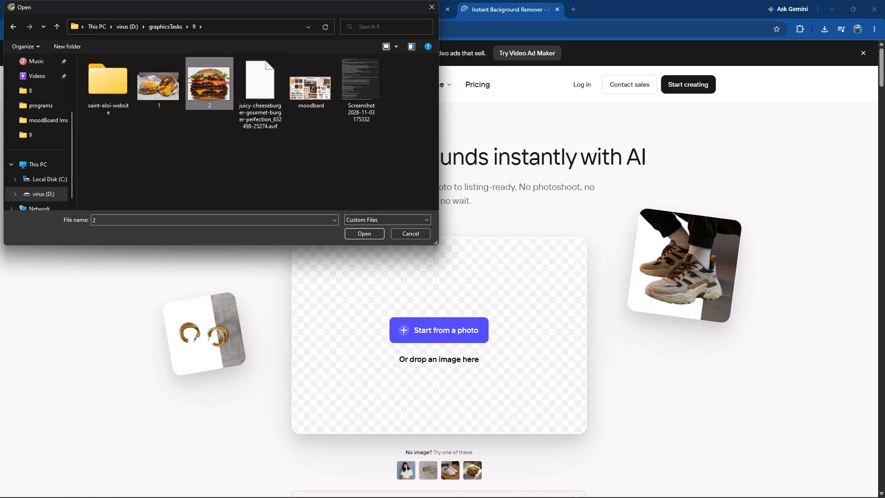
pyautogui.click(351, 230)
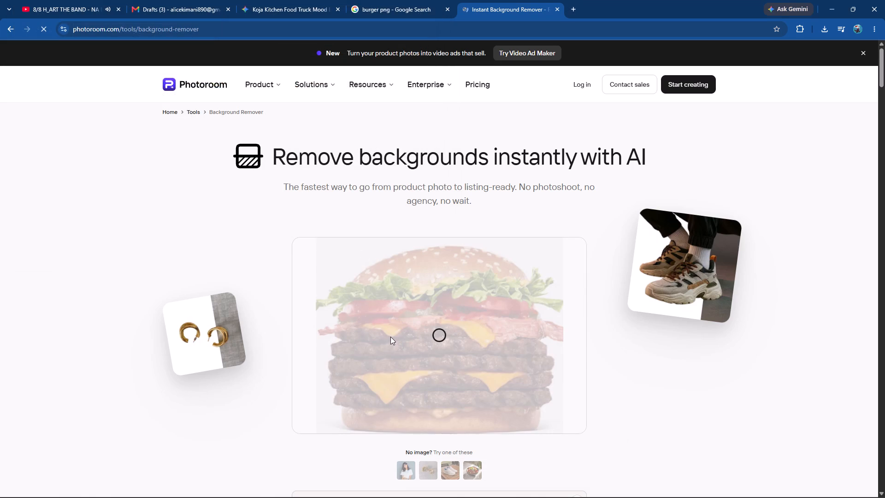
# Download the background-free burger cutout to folder 9 as a PNG image named burger2.
pyautogui.scroll(-2, 396, 332)
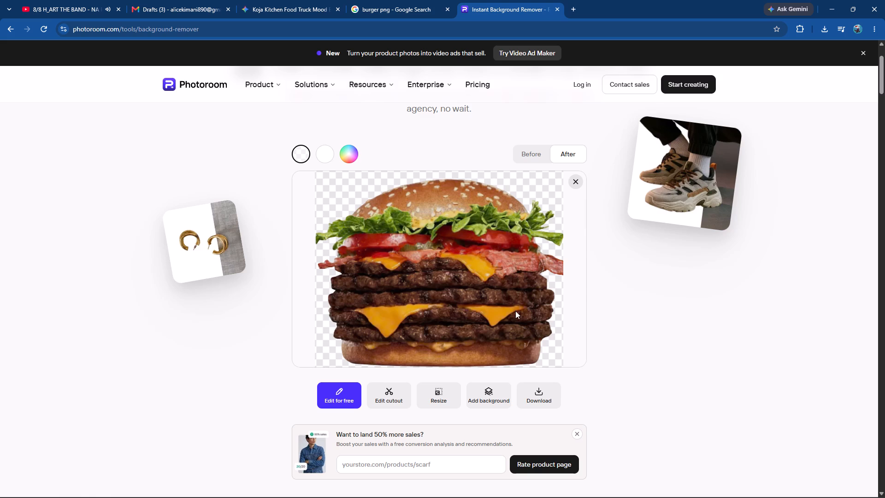
pyautogui.click(536, 394)
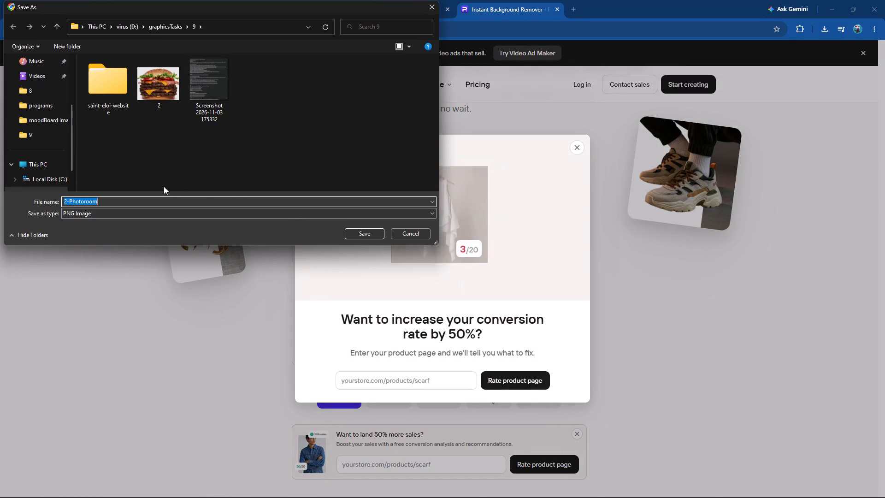
pyautogui.write('burger')
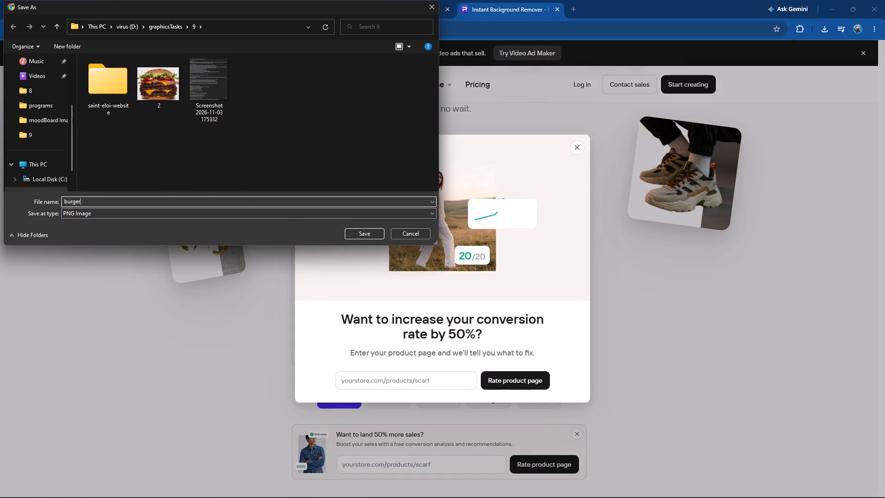
pyautogui.press('2')
pyautogui.press('Return')
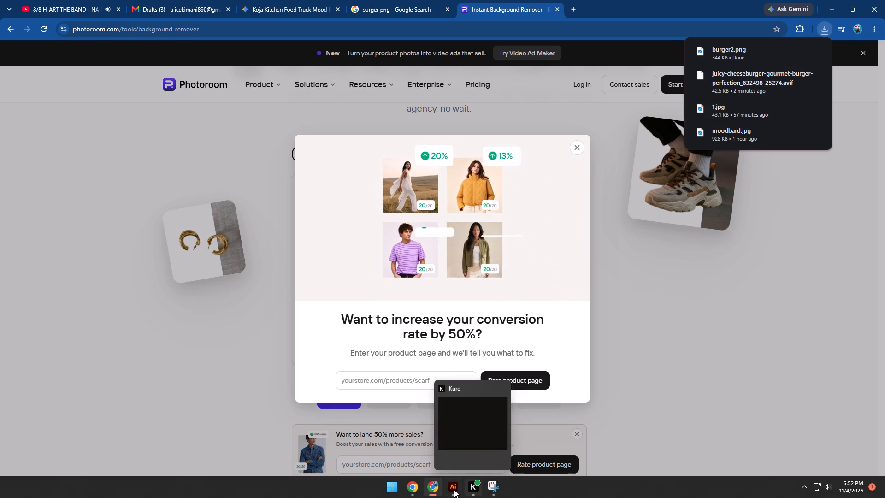
# Switch to Illustrator and place burger2 as a linked image over the 720 x 300 px black frame on the KOJA KITCHEN ADS artboard.
pyautogui.click(453, 490)
pyautogui.scroll(-4, 429, 333)
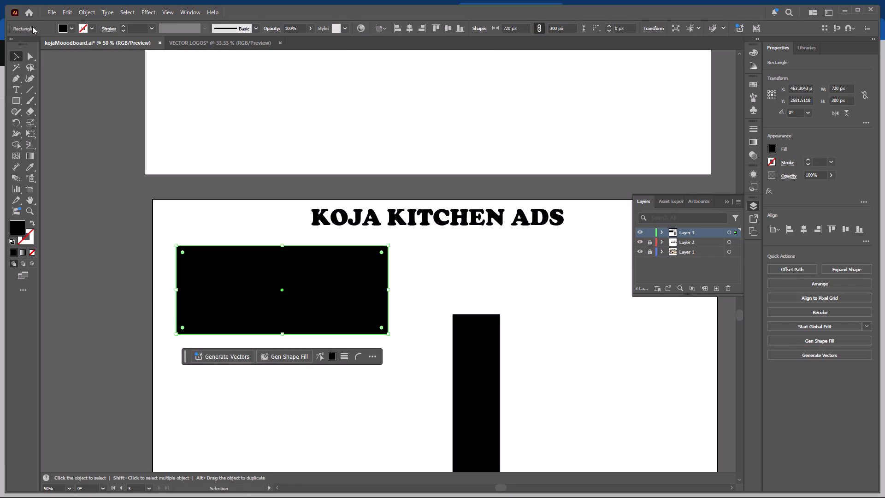
pyautogui.click(49, 11)
pyautogui.click(75, 181)
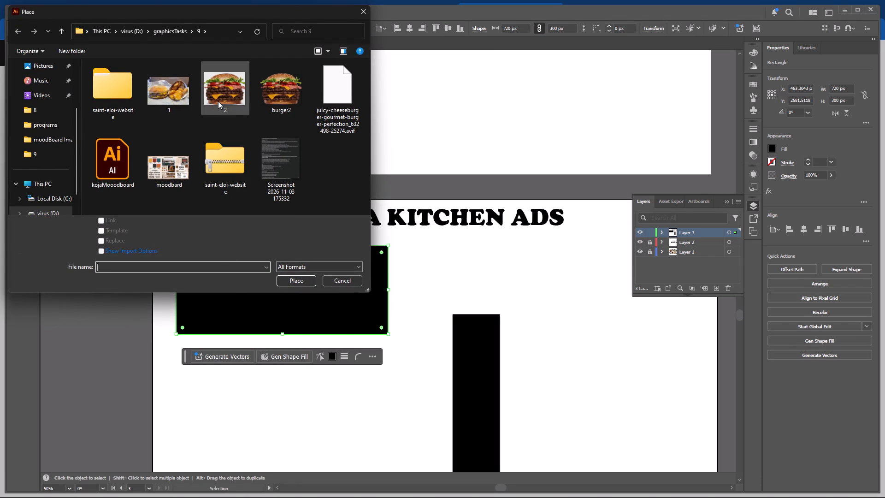
pyautogui.click(272, 94)
pyautogui.click(293, 280)
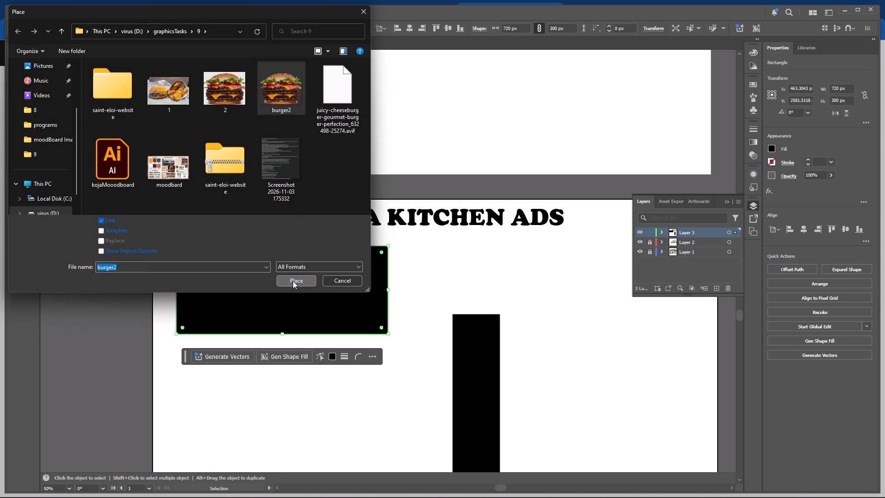
pyautogui.click(250, 273)
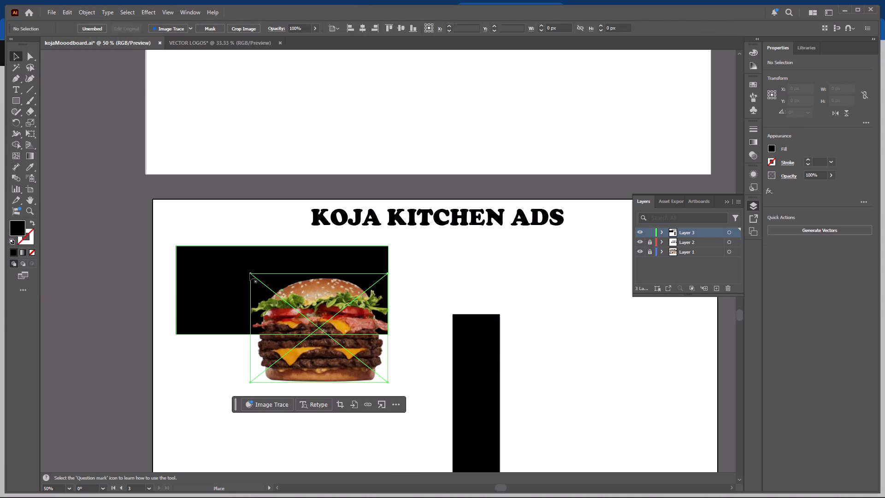
# Scale the burger proportionally to about 268 x 212 px and position it vertically centred in the right part of the wide black frame.
pyautogui.moveTo(319, 357); pyautogui.dragTo(281, 320)
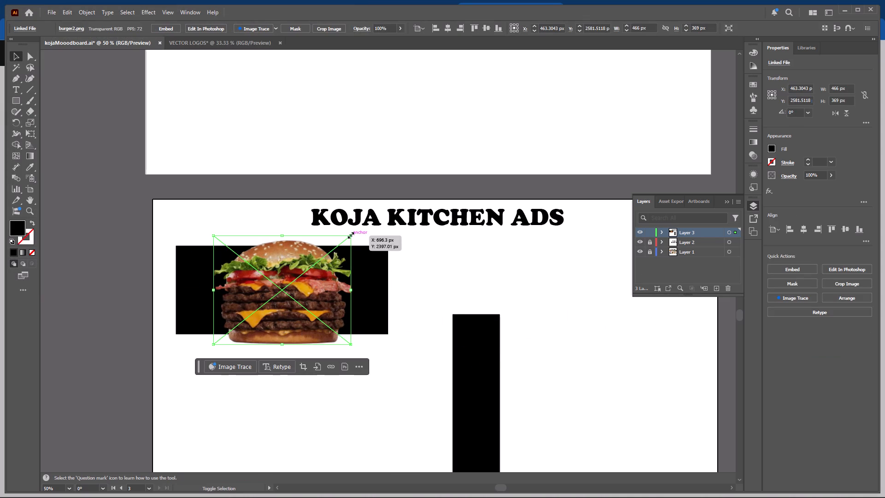
pyautogui.keyDown('shift'); pyautogui.moveTo(350, 234); pyautogui.dragTo(292, 280); pyautogui.keyUp('shift')
pyautogui.moveTo(254, 313); pyautogui.dragTo(265, 295)
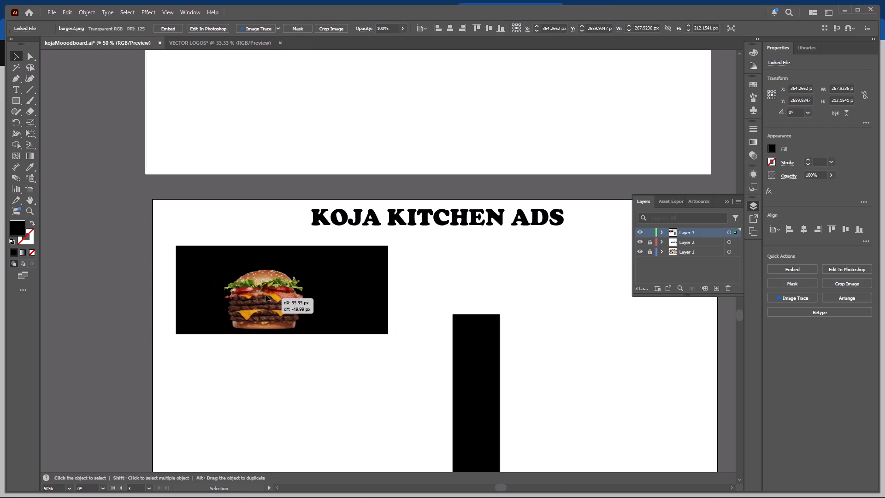
pyautogui.moveTo(265, 295); pyautogui.dragTo(280, 290)
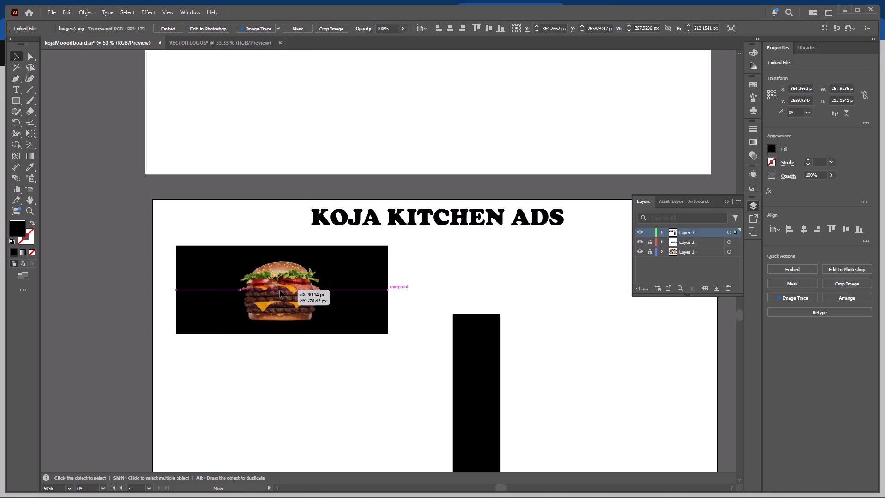
pyautogui.moveTo(280, 290); pyautogui.dragTo(336, 291)
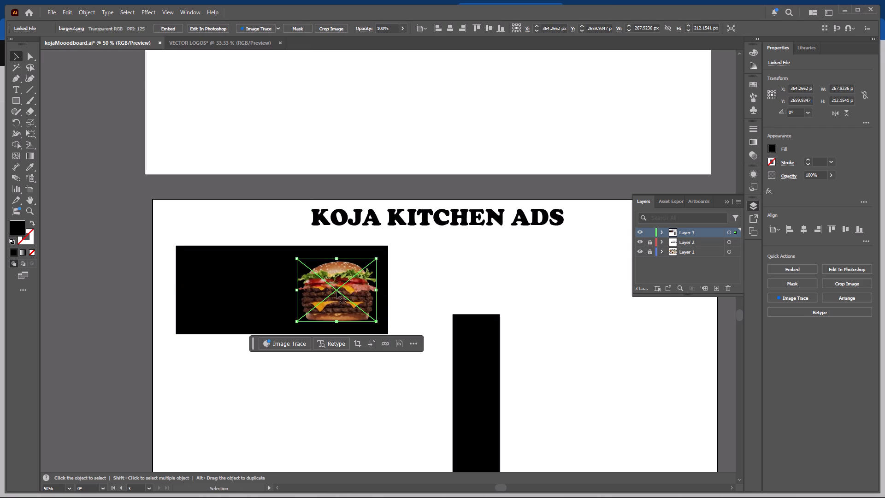
# Start a text object at the left part of the wide black frame, with white fill and no stroke.
pyautogui.click(14, 92)
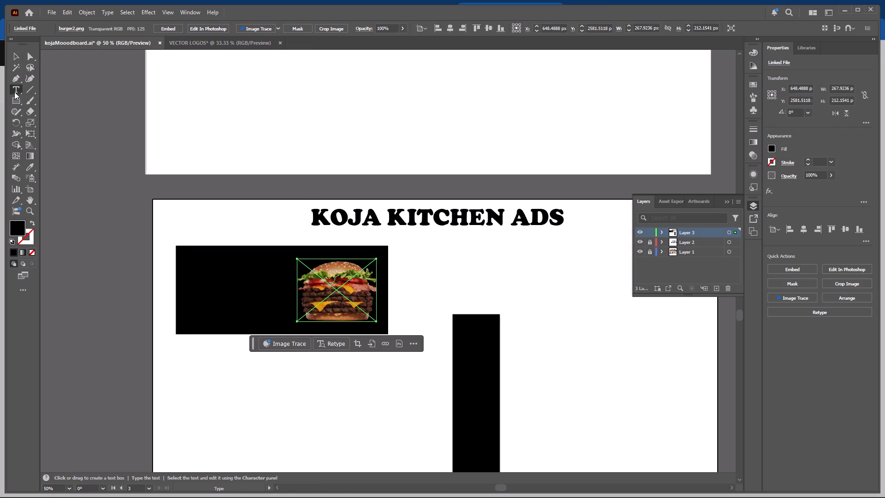
pyautogui.click(195, 284)
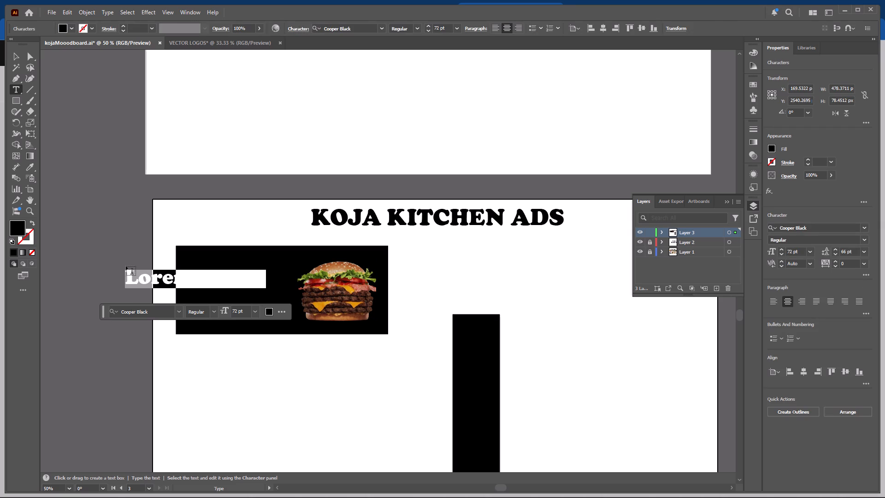
pyautogui.click(13, 242)
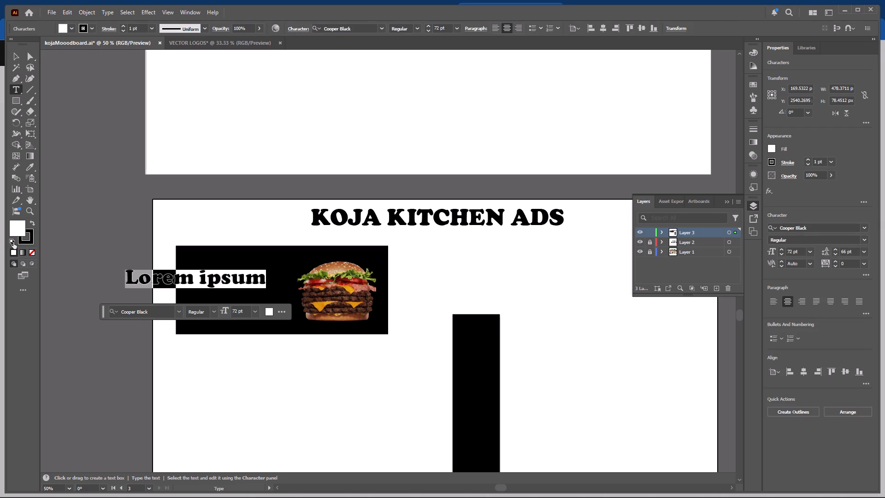
pyautogui.click(30, 241)
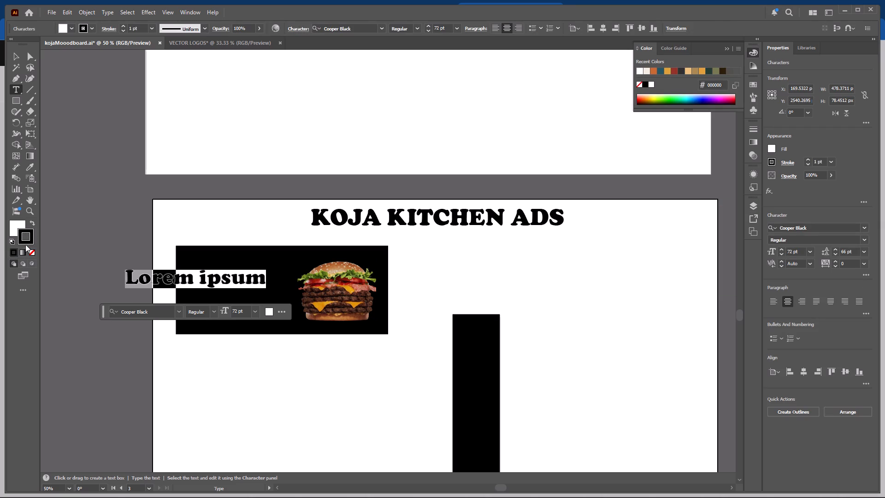
pyautogui.click(33, 253)
pyautogui.click(12, 231)
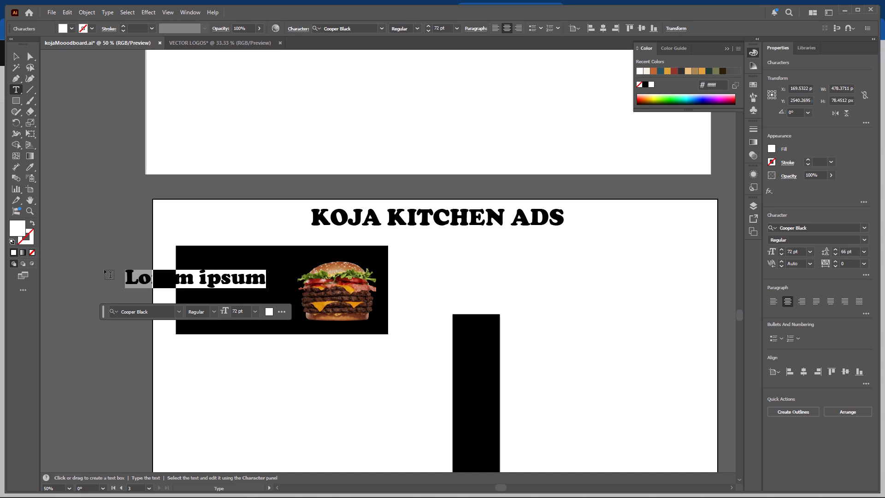
# Enter the headline "have a taste of MODERNITY" on three lines, with "of" alone on the second.
pyautogui.write('Get')
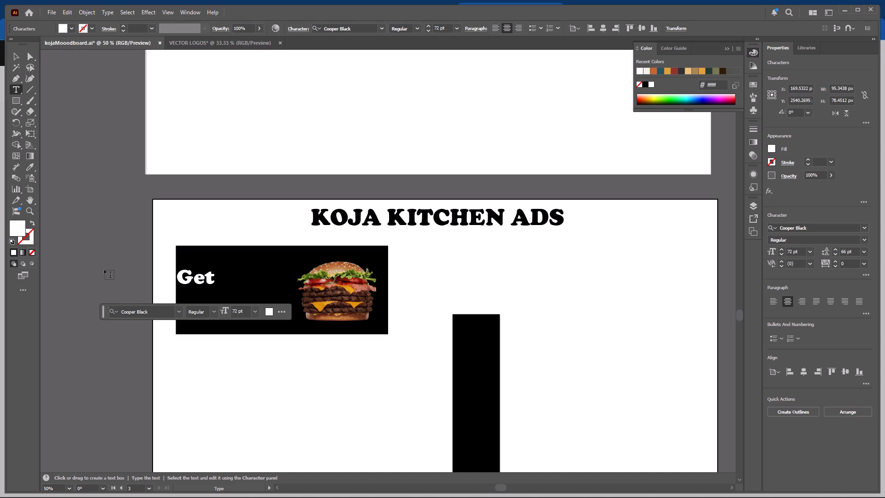
pyautogui.press('BackSpace')
pyautogui.press('BackSpace')
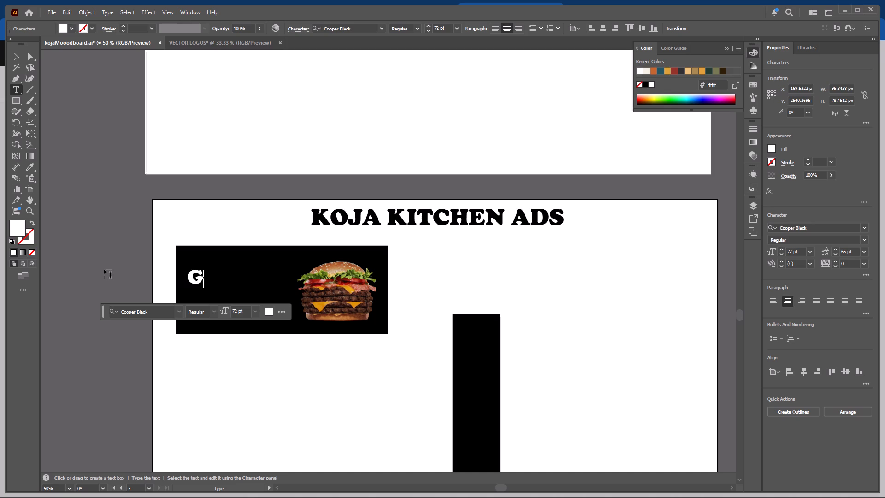
pyautogui.press('BackSpace')
pyautogui.write('have a')
pyautogui.press('space')
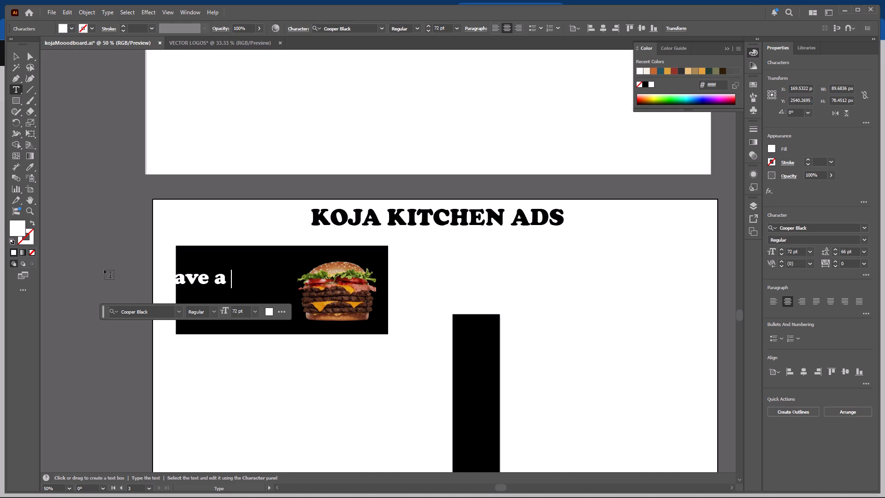
pyautogui.write('taste')
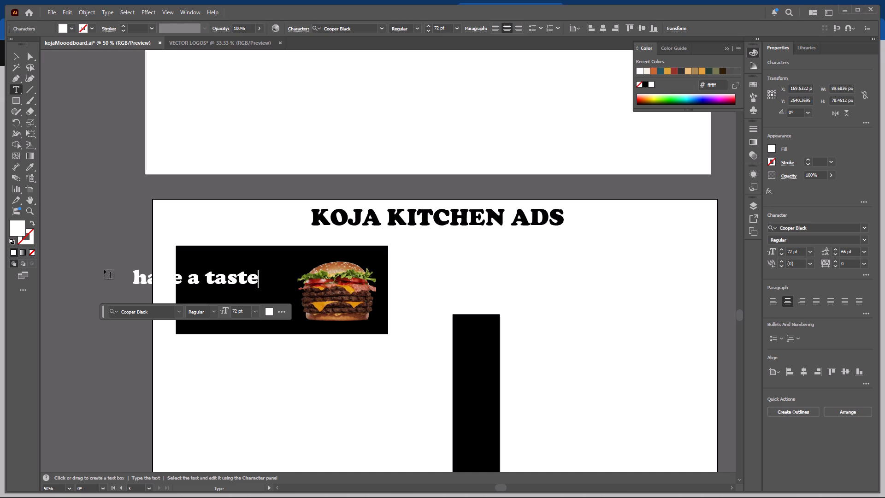
pyautogui.press('Return')
pyautogui.write('of')
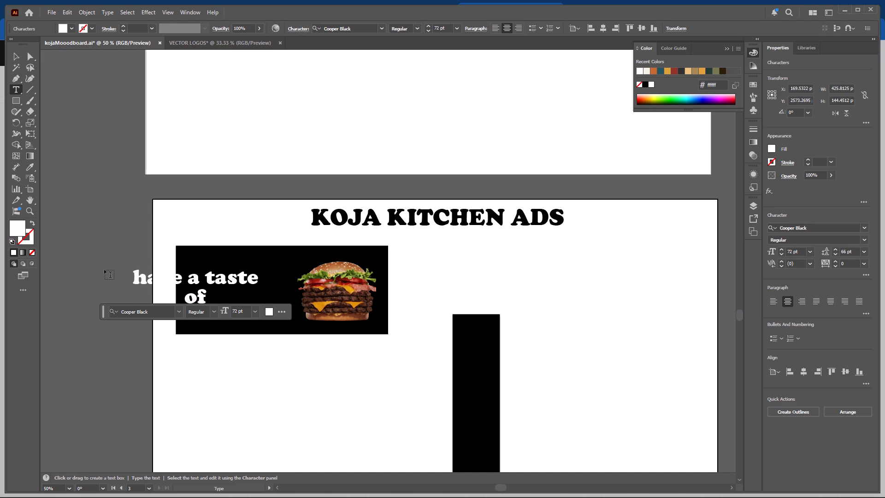
pyautogui.press('Return')
pyautogui.hotkey('shift', 'm')
pyautogui.write('ODERNITY')
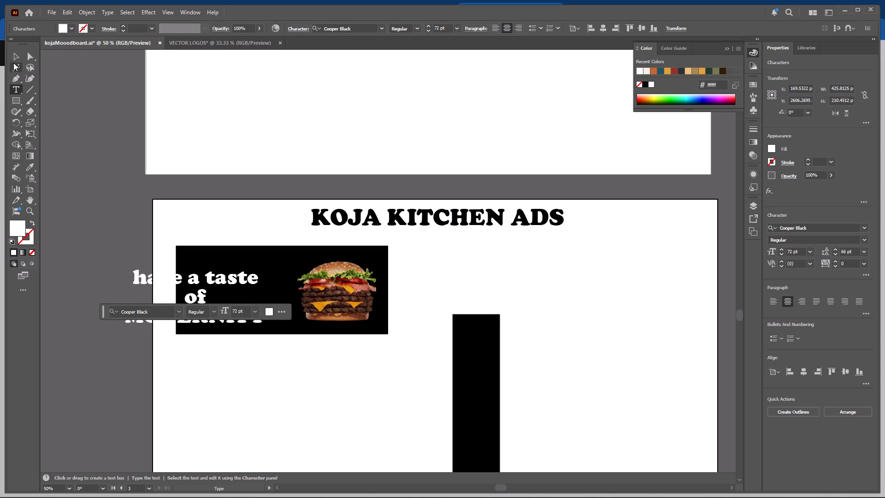
# Move the headline fully inside the wide black frame, against its left edge.
pyautogui.click(14, 58)
pyautogui.moveTo(186, 283); pyautogui.dragTo(236, 278)
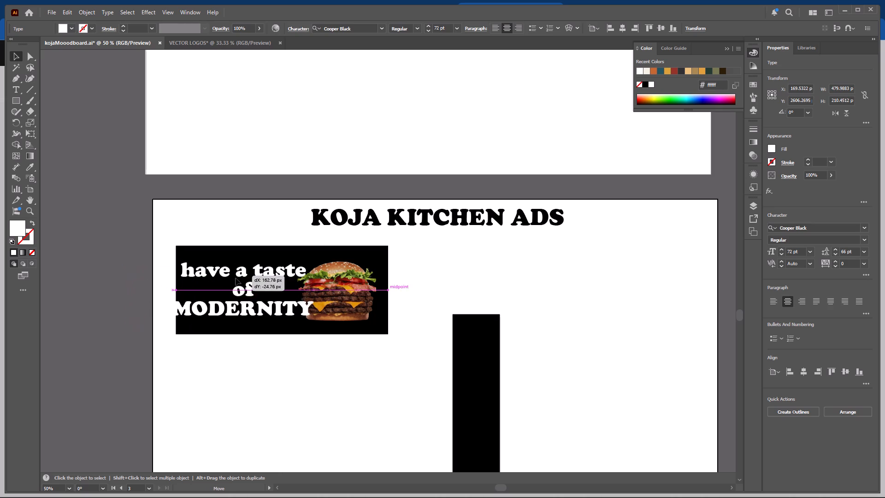
pyautogui.moveTo(236, 278); pyautogui.dragTo(237, 278)
# Capitalize the first letter of the headline so its first line reads "Have a taste".
pyautogui.doubleClick(199, 276)
pyautogui.click(198, 275)
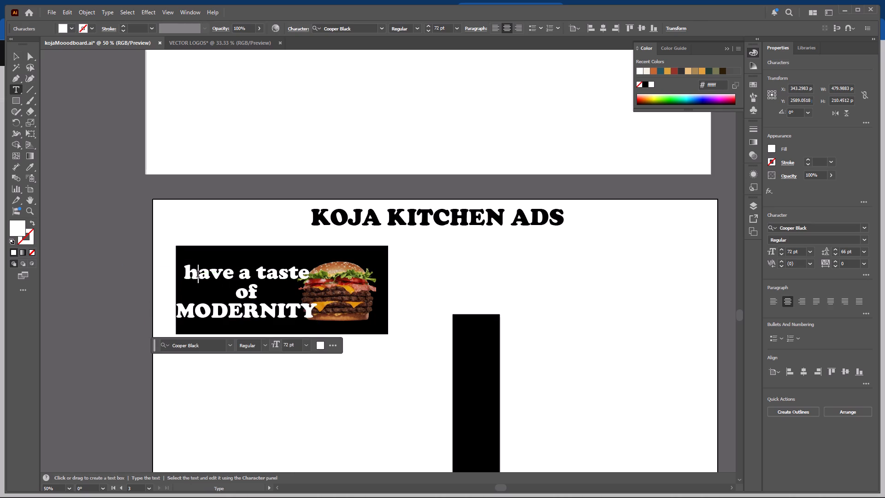
pyautogui.click(198, 275)
pyautogui.press('BackSpace')
pyautogui.hotkey('shift', 'h')
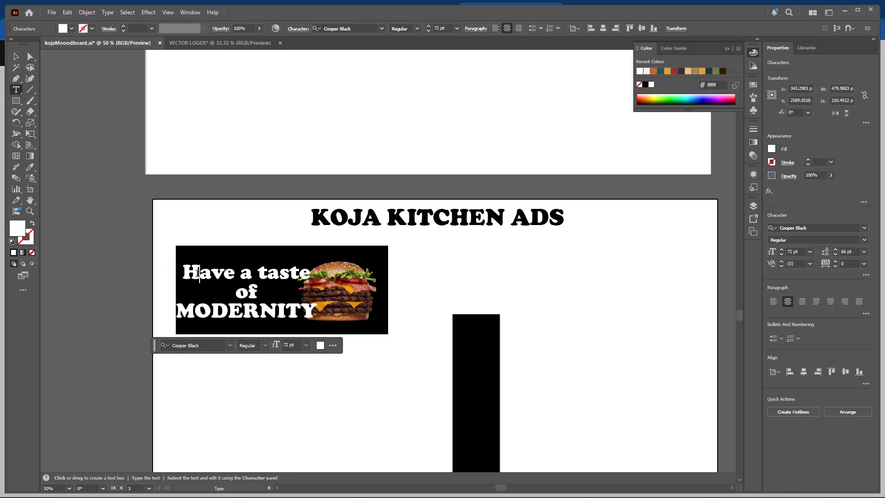
pyautogui.click(13, 52)
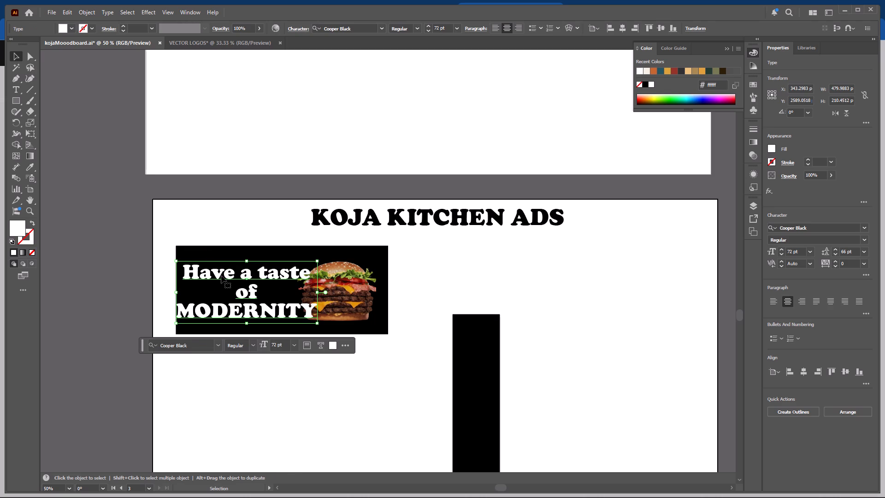
# Nudge the headline about 12 px left and 8 px up in the wide black frame, and set its font size to 60 pt.
pyautogui.moveTo(221, 276); pyautogui.dragTo(216, 273)
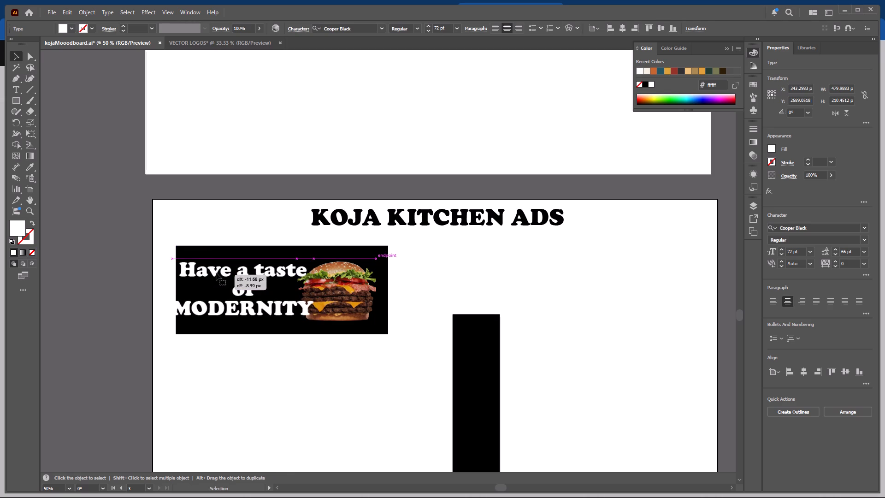
pyautogui.click(457, 28)
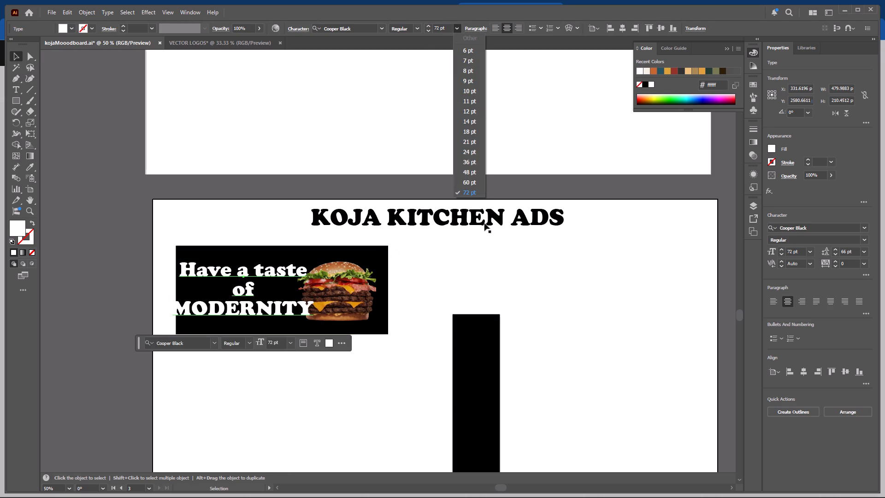
pyautogui.click(472, 183)
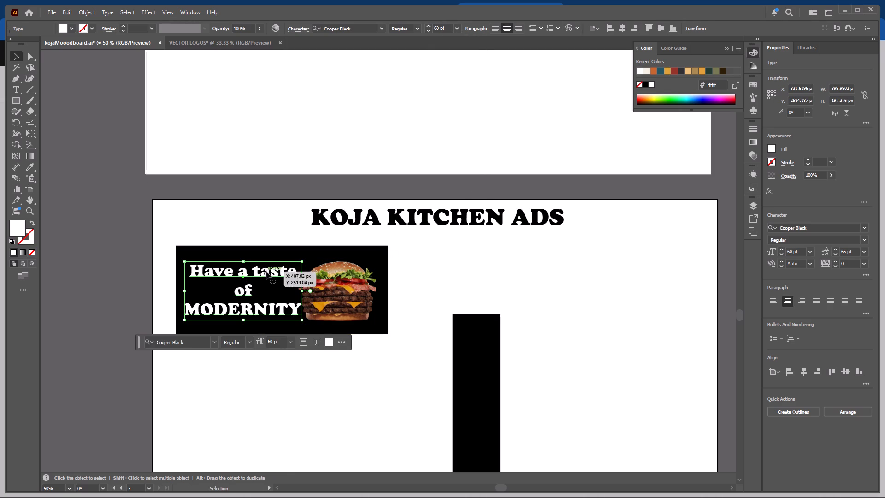
# Browse the fonts with the headline as preview and set it to Rockwell Extra Bold.
pyautogui.click(382, 29)
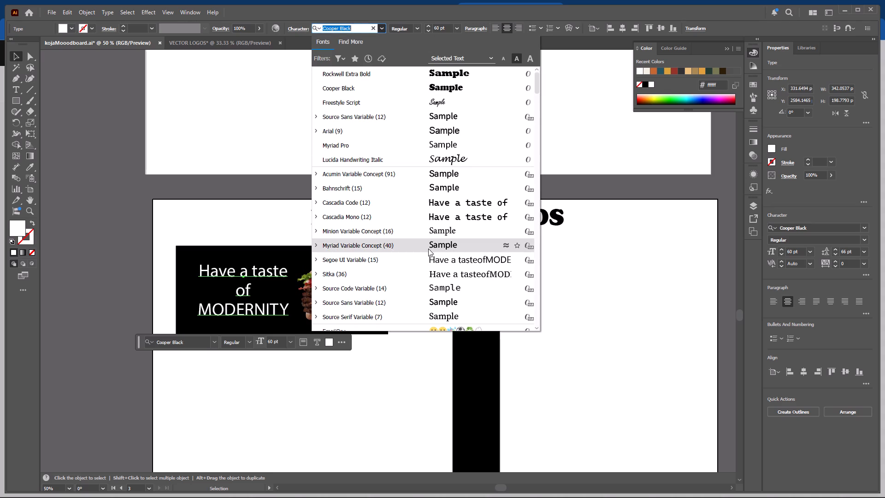
pyautogui.scroll(6, 428, 249)
pyautogui.scroll(-9, 426, 239)
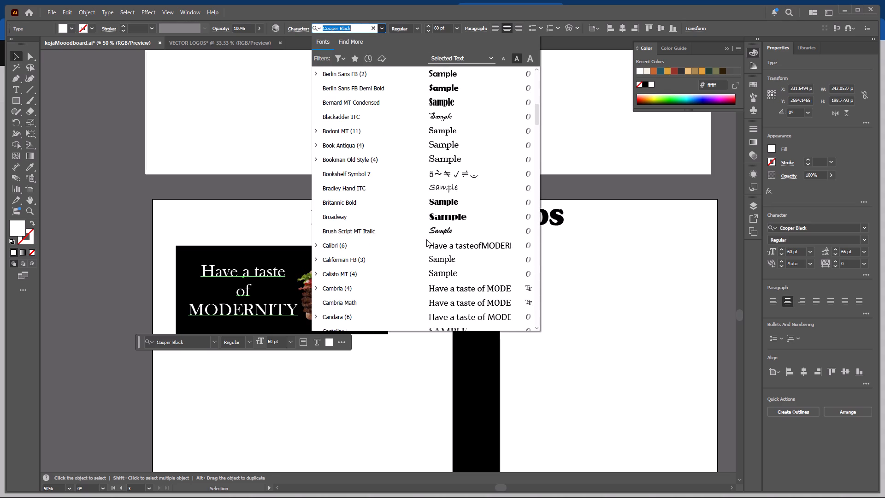
pyautogui.scroll(-4, 428, 236)
pyautogui.scroll(3, 428, 236)
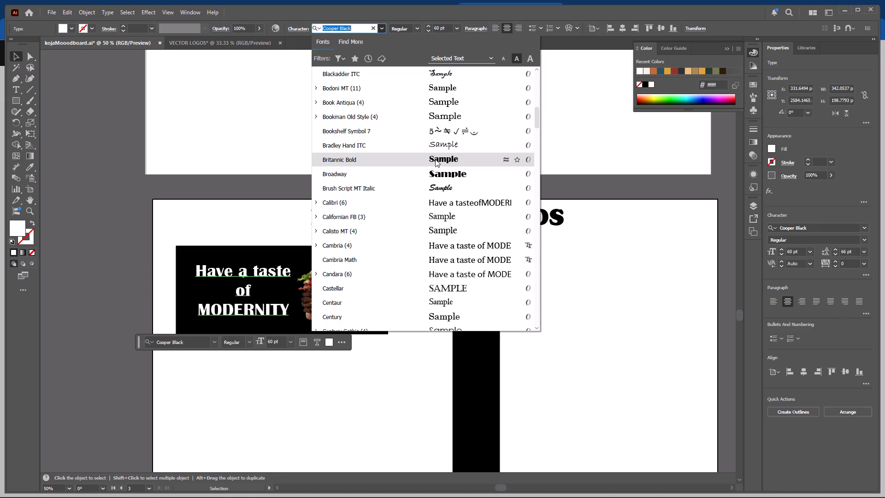
pyautogui.scroll(-4, 439, 274)
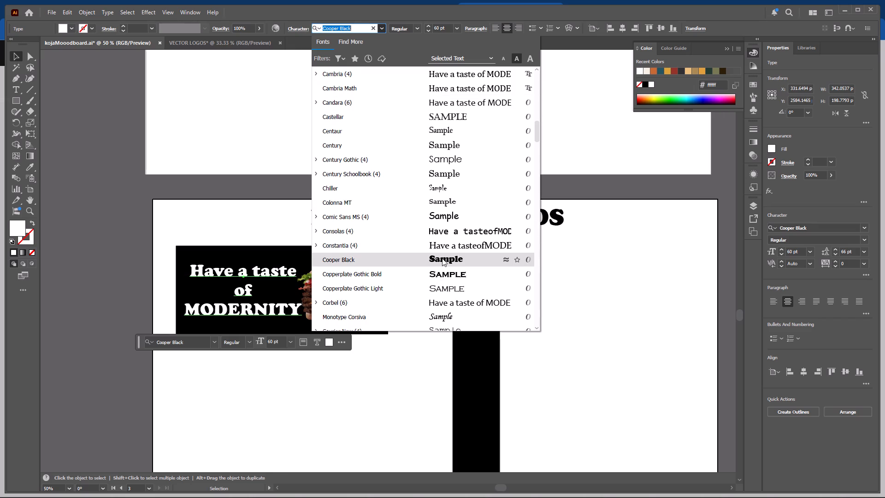
pyautogui.scroll(5, 442, 258)
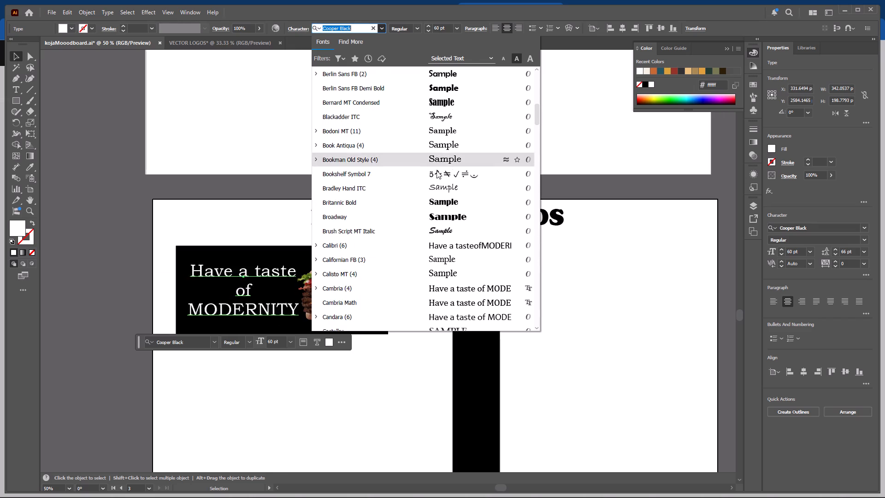
pyautogui.scroll(4, 437, 203)
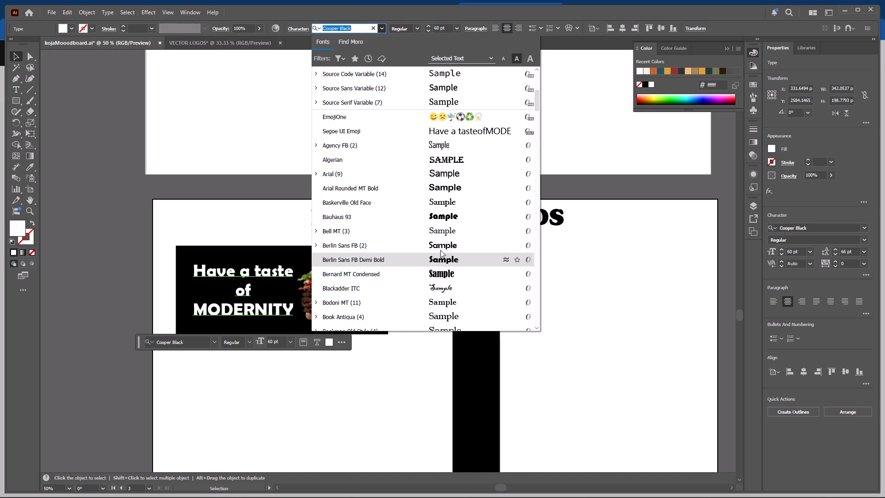
pyautogui.scroll(6, 441, 247)
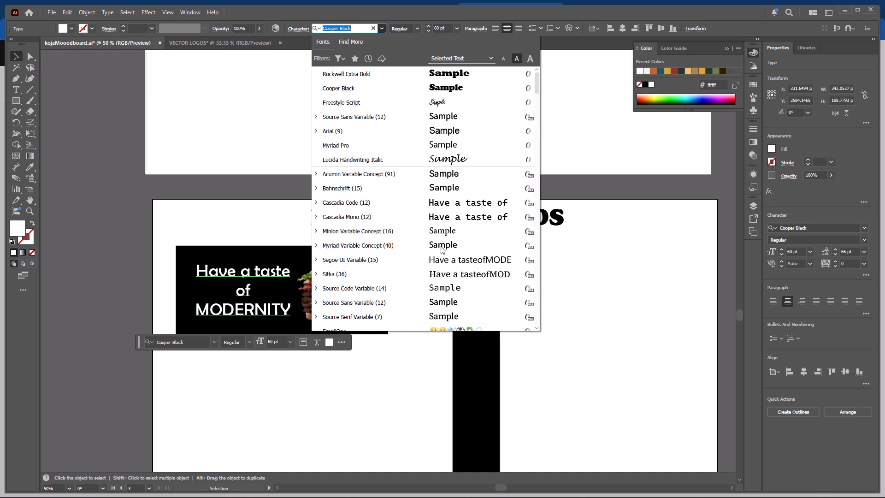
pyautogui.scroll(6, 441, 246)
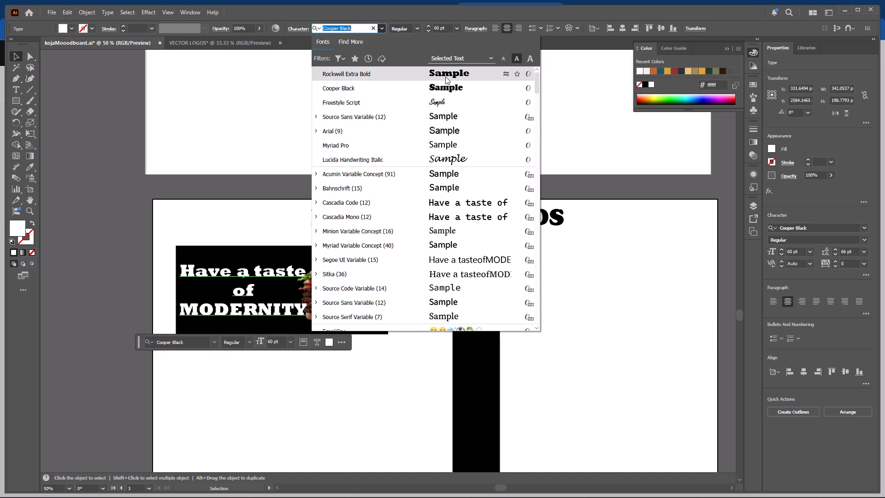
pyautogui.click(445, 77)
# Move the headline about 10 px up and 4 px right within the wide black frame.
pyautogui.click(244, 275)
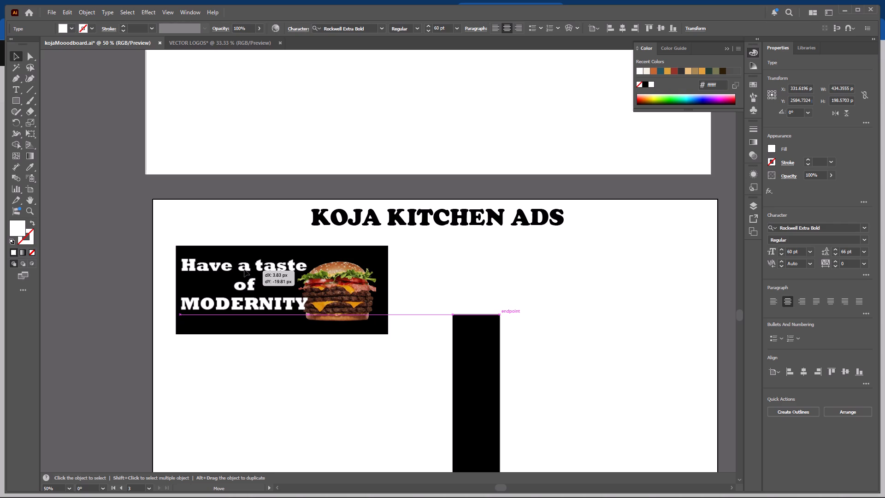
pyautogui.click(456, 264)
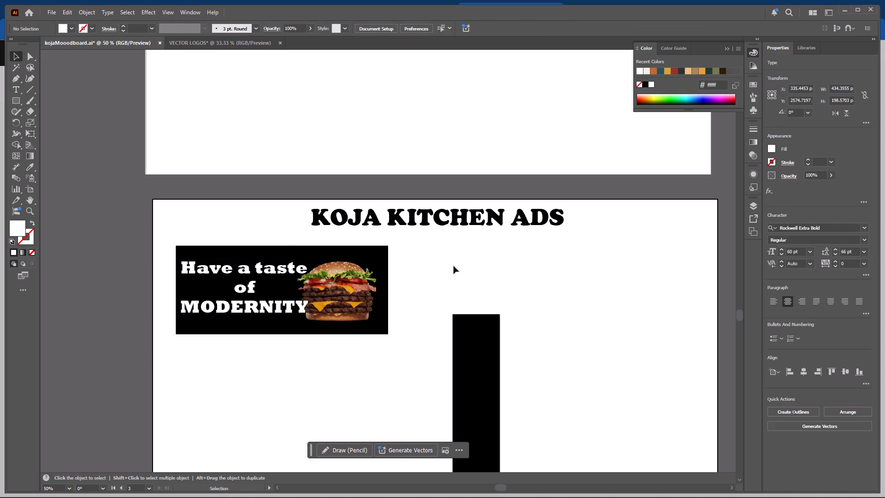
# Move the burger image slightly up and toward the wide frame's right edge, clearing more of the headline.
pyautogui.click(351, 307)
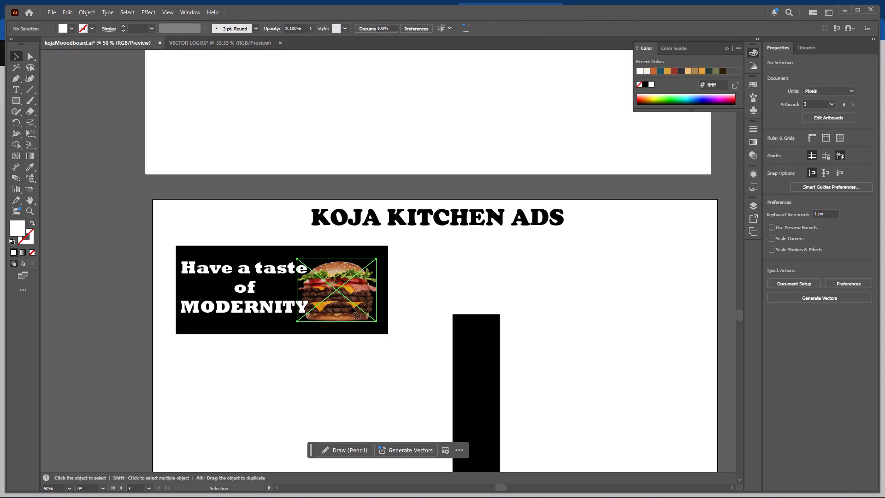
pyautogui.moveTo(344, 290); pyautogui.dragTo(350, 286)
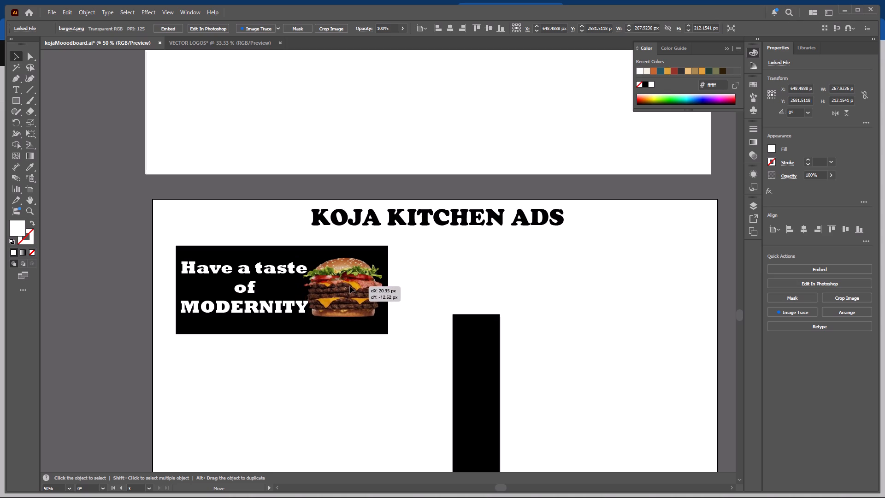
pyautogui.moveTo(350, 286); pyautogui.dragTo(343, 284)
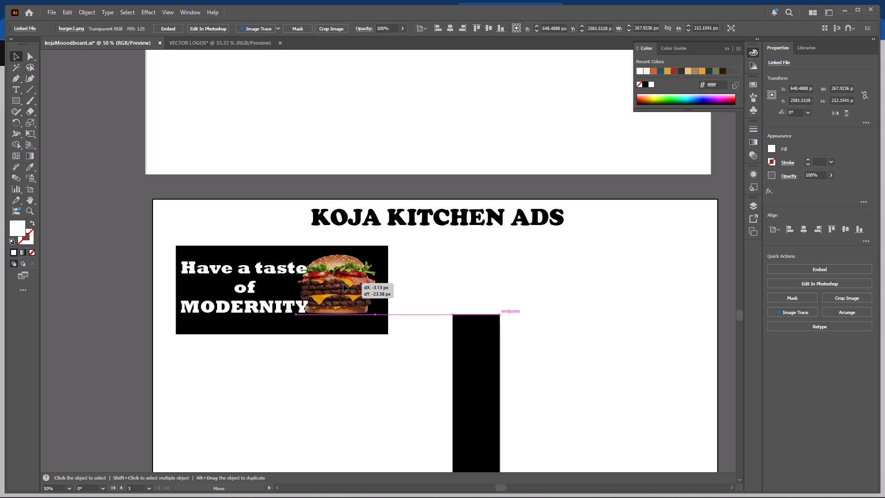
pyautogui.moveTo(343, 284); pyautogui.dragTo(349, 283)
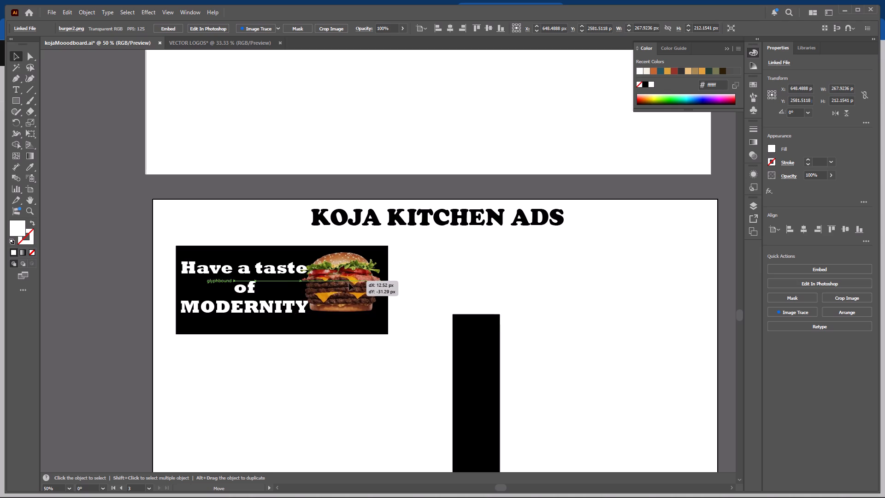
pyautogui.moveTo(349, 283); pyautogui.dragTo(350, 285)
pyautogui.click(432, 272)
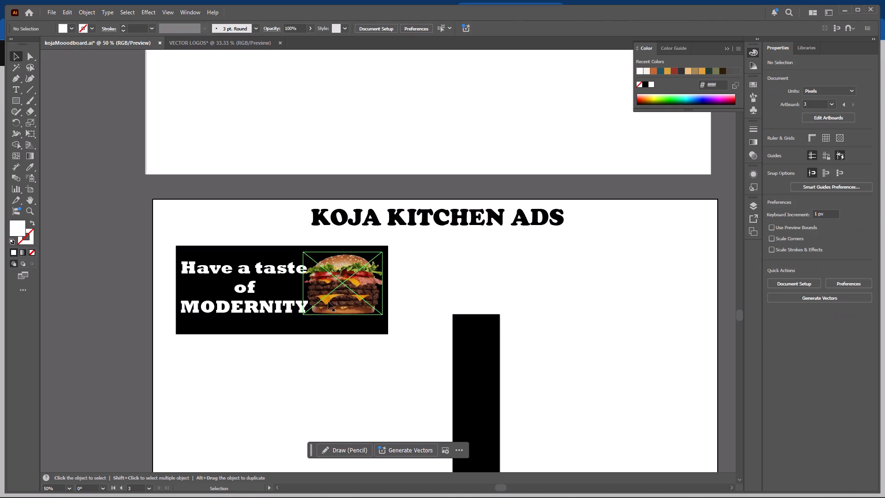
# Draw a closed four-sided panel with a slanted left edge over the wide frame's right end, about 286 px wide and 300 px high, using the Pen tool.
pyautogui.scroll(3, 425, 262)
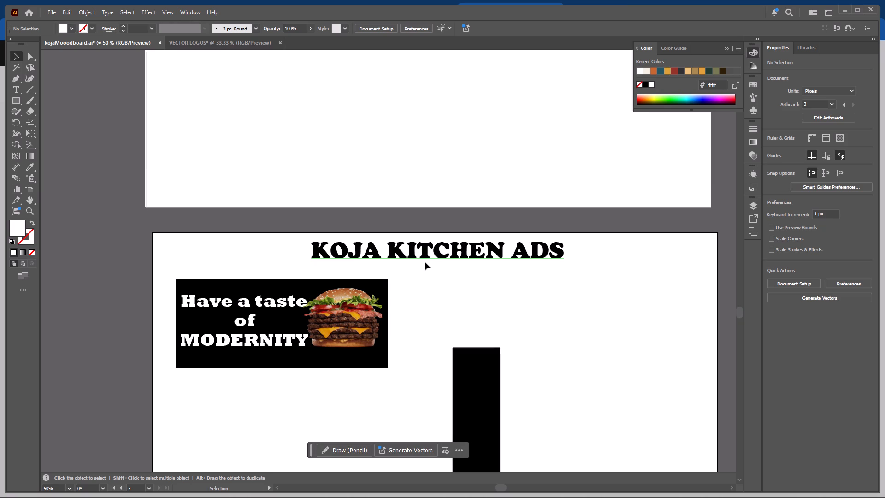
pyautogui.click(14, 100)
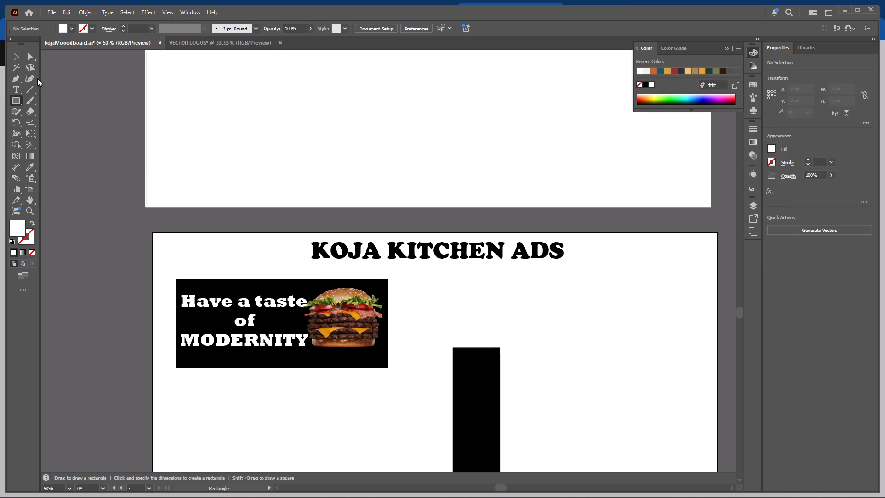
pyautogui.click(15, 77)
pyautogui.keyDown('alt'); pyautogui.scroll(3, 348, 299); pyautogui.keyUp('alt')
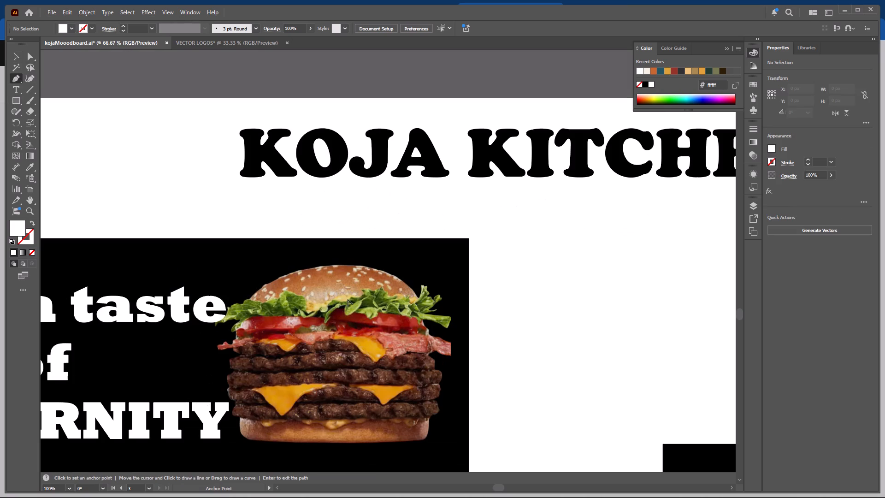
pyautogui.scroll(-7, 372, 291)
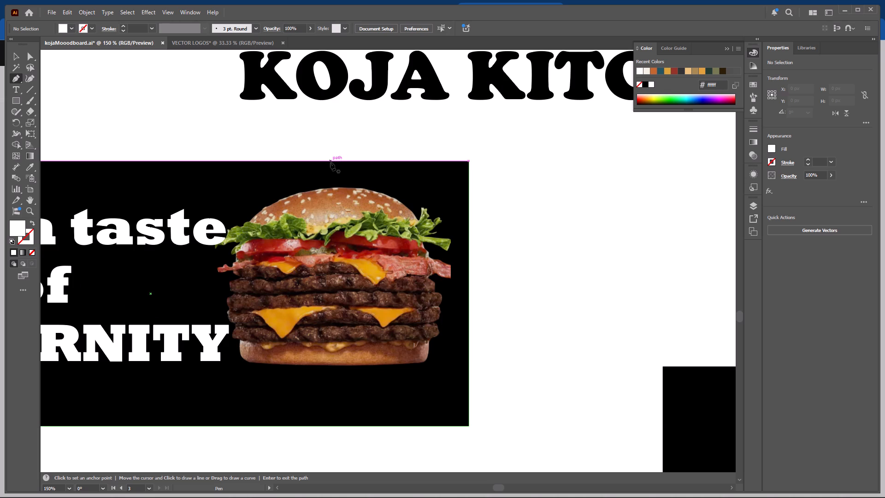
pyautogui.click(368, 162)
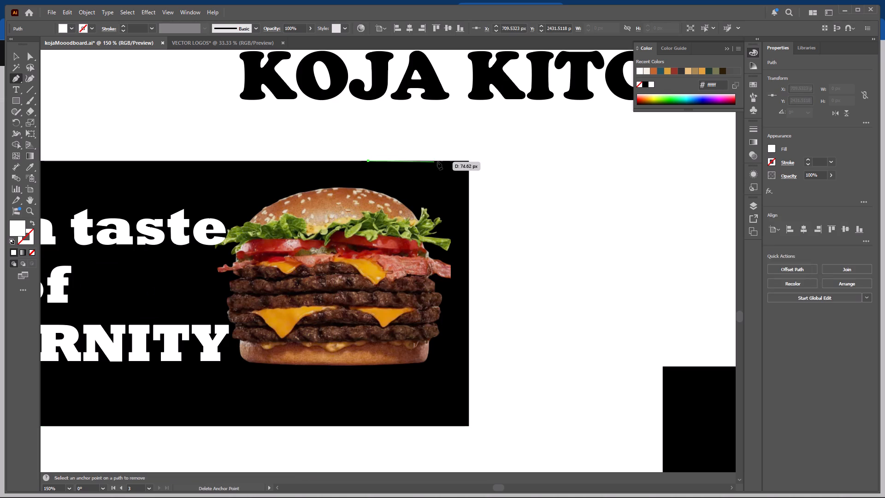
pyautogui.click(468, 161)
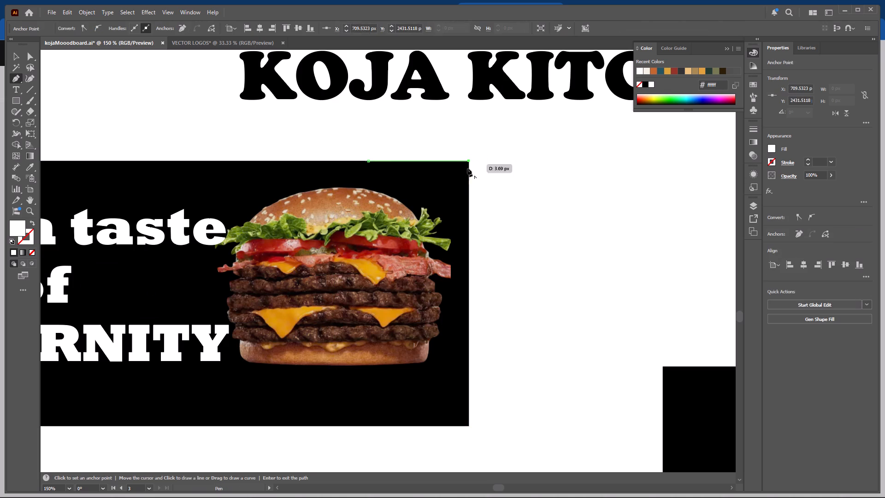
pyautogui.click(468, 425)
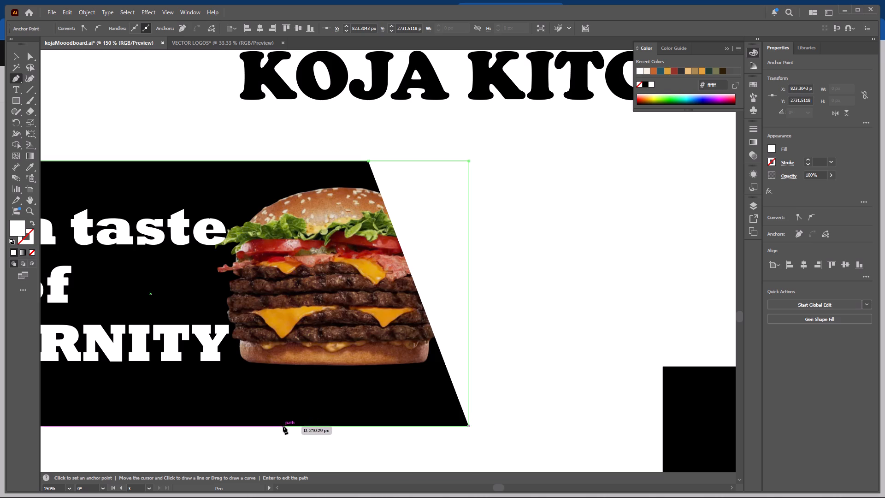
pyautogui.click(216, 426)
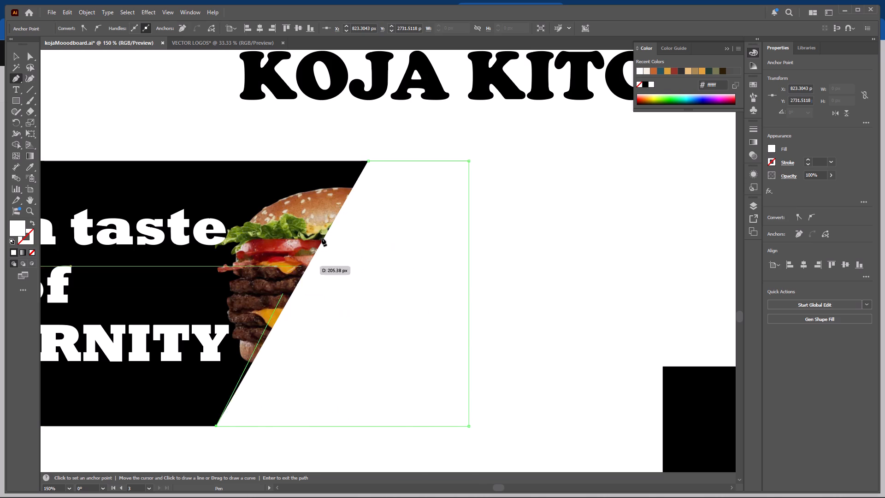
pyautogui.click(368, 161)
pyautogui.scroll(11, 187, 165)
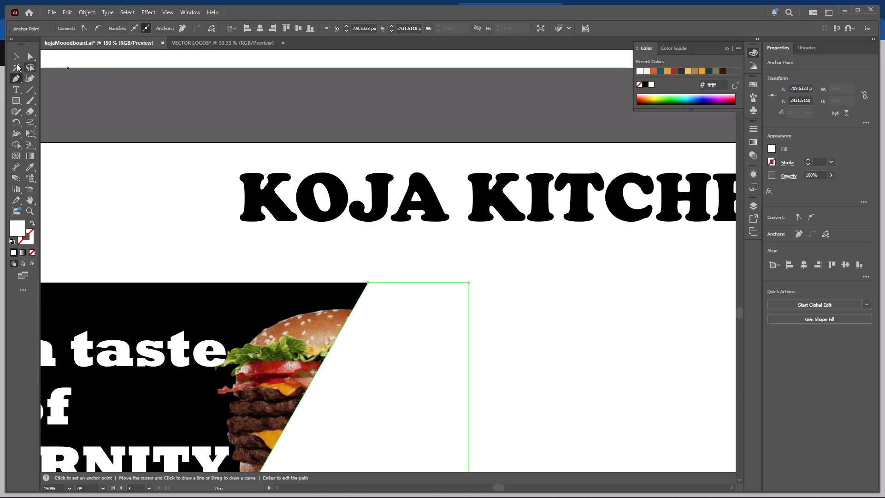
pyautogui.click(13, 56)
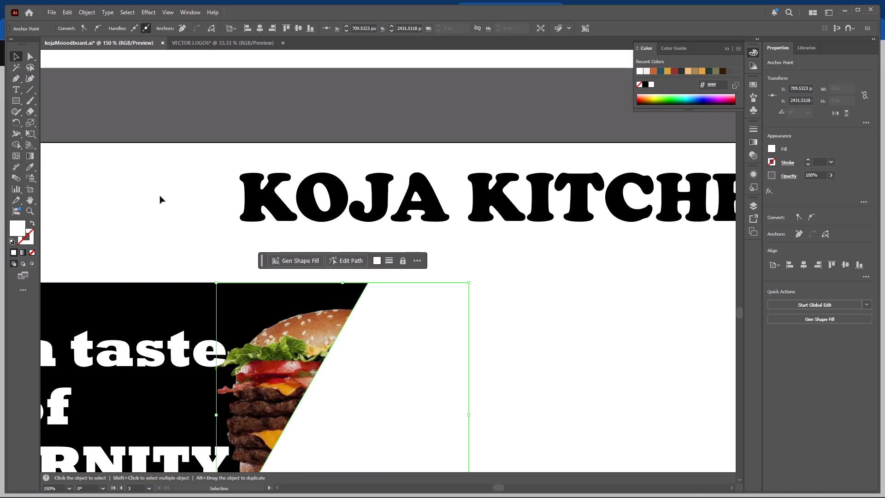
# Fill the slanted panel with the Vintage Red sampled from the moodboard's color swatch.
pyautogui.keyDown('alt'); pyautogui.scroll(-4, 160, 196); pyautogui.keyUp('alt')
pyautogui.scroll(5, 280, 226)
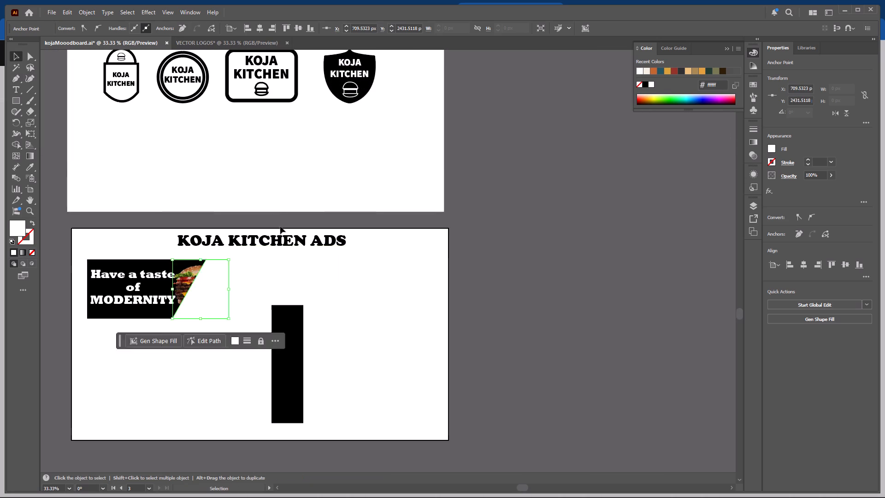
pyautogui.scroll(7, 280, 226)
pyautogui.scroll(13, 171, 201)
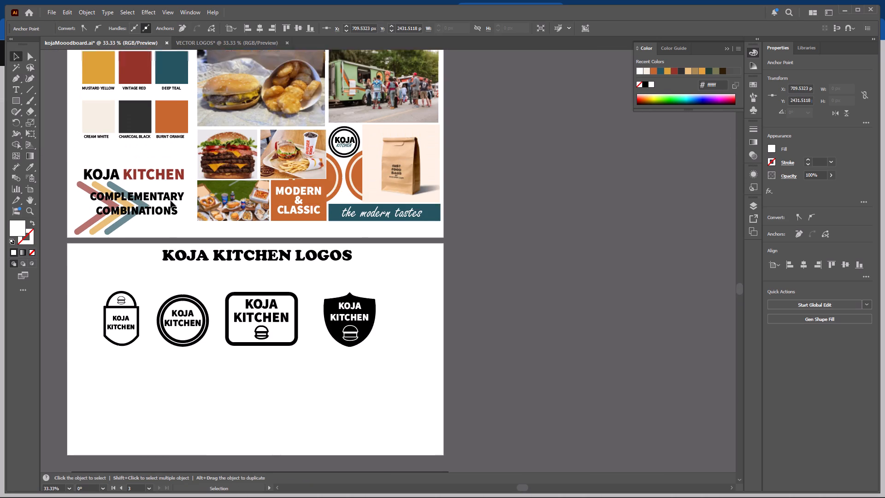
pyautogui.scroll(6, 171, 201)
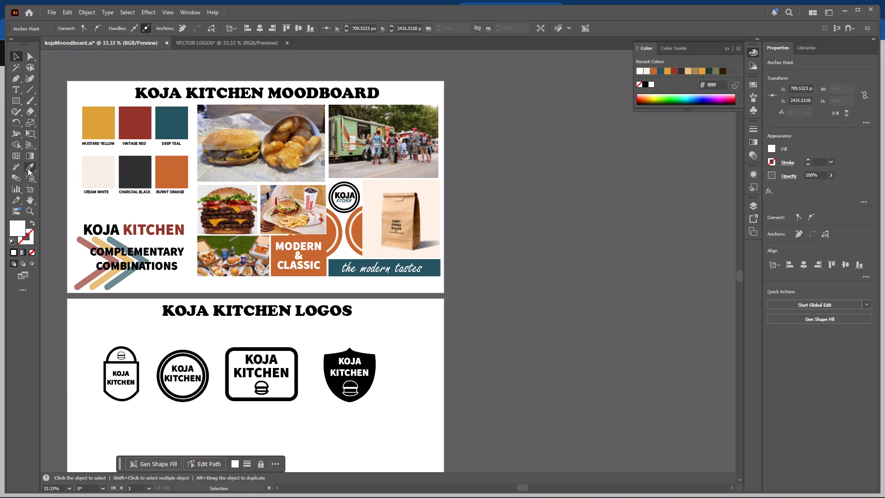
pyautogui.click(28, 168)
pyautogui.click(129, 126)
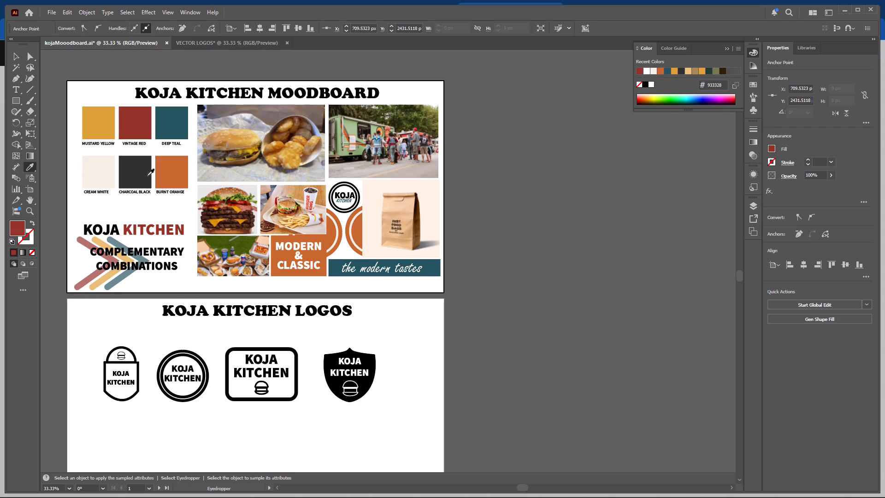
# Send the red slanted panel backward behind the burger image, keeping it in front of the black frame.
pyautogui.scroll(-20, 134, 199)
pyautogui.scroll(-8, 134, 199)
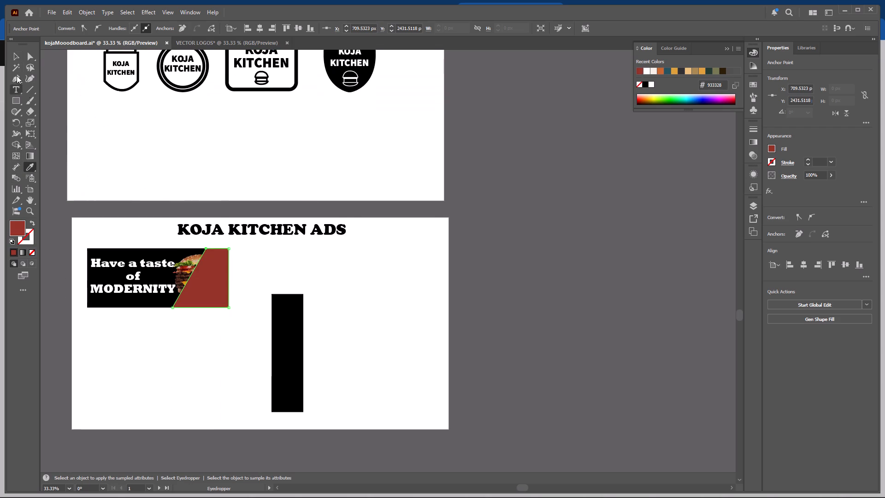
pyautogui.click(15, 57)
pyautogui.click(198, 294)
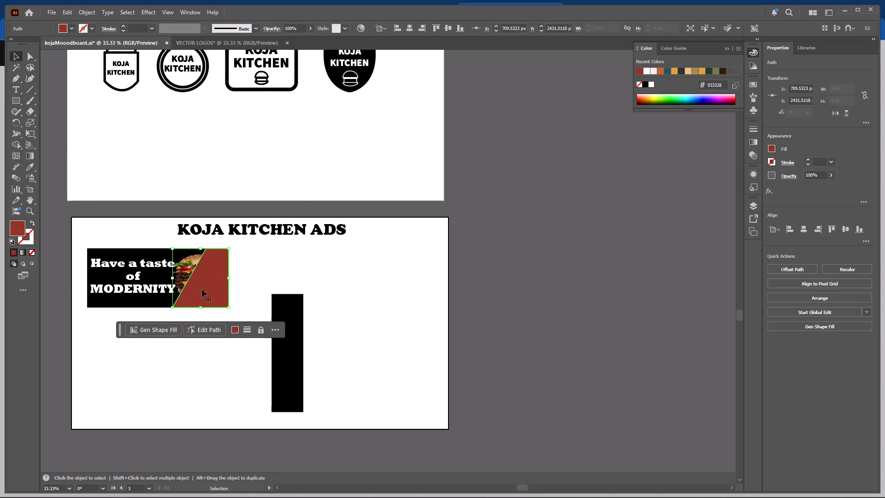
pyautogui.rightClick(203, 289)
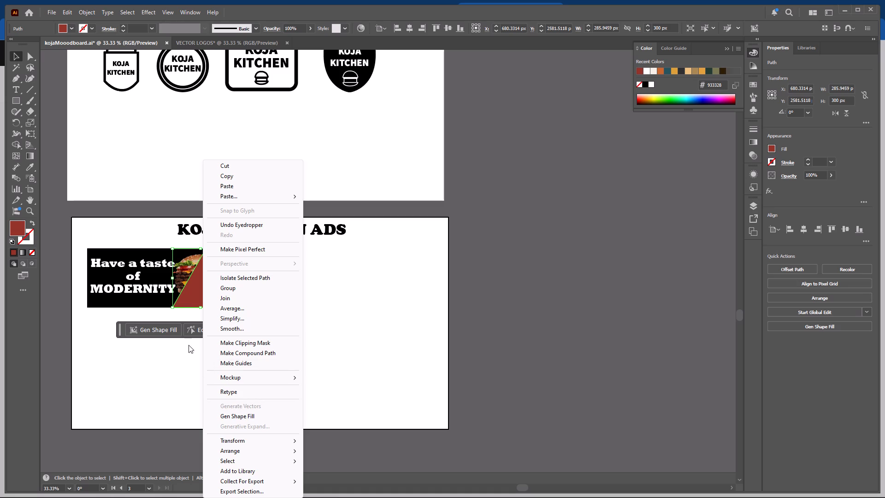
pyautogui.click(189, 296)
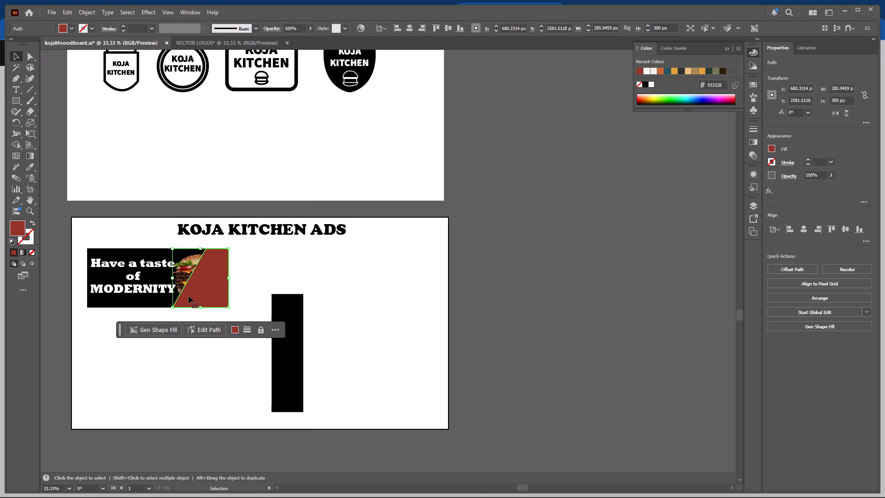
pyautogui.hotkey('ctrl', '[')
pyautogui.hotkey('ctrl', '[')
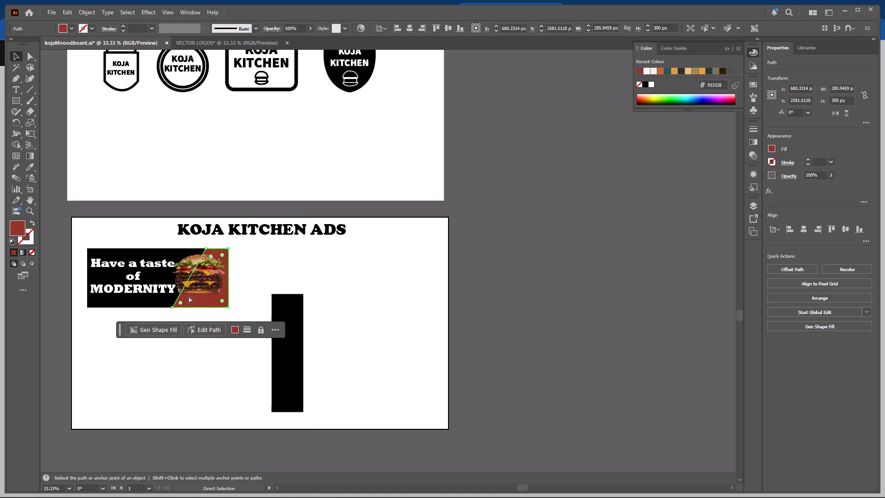
pyautogui.click(263, 270)
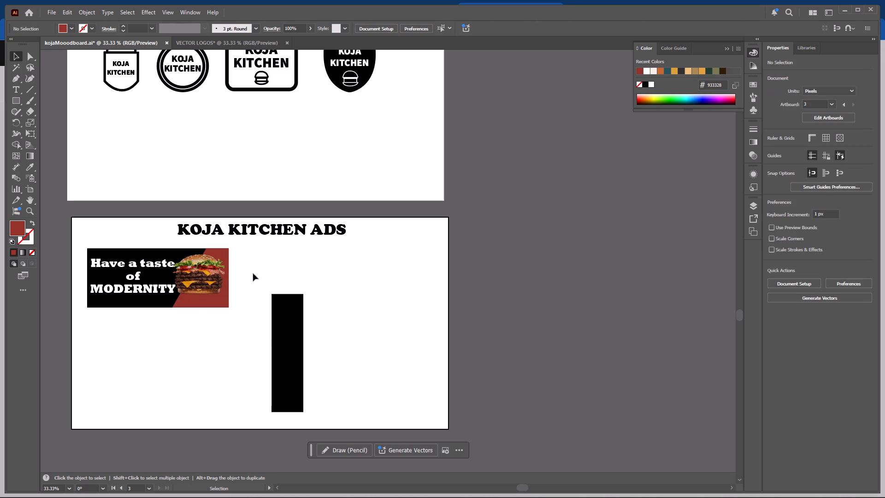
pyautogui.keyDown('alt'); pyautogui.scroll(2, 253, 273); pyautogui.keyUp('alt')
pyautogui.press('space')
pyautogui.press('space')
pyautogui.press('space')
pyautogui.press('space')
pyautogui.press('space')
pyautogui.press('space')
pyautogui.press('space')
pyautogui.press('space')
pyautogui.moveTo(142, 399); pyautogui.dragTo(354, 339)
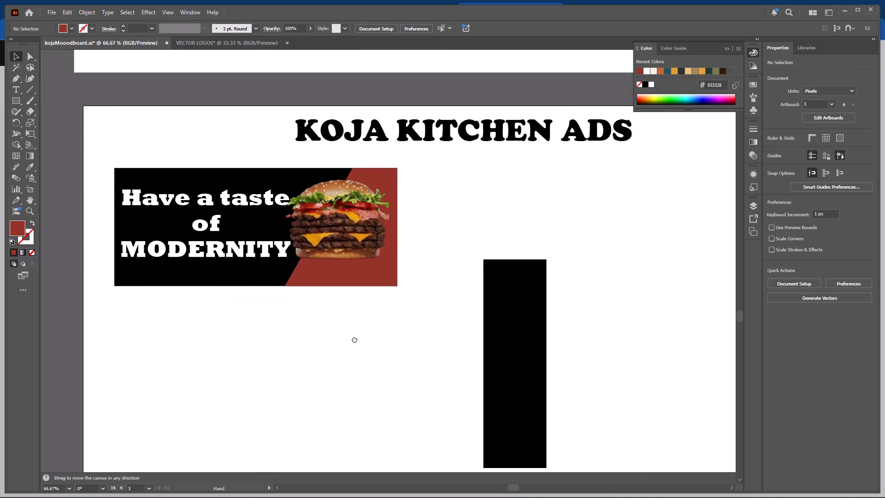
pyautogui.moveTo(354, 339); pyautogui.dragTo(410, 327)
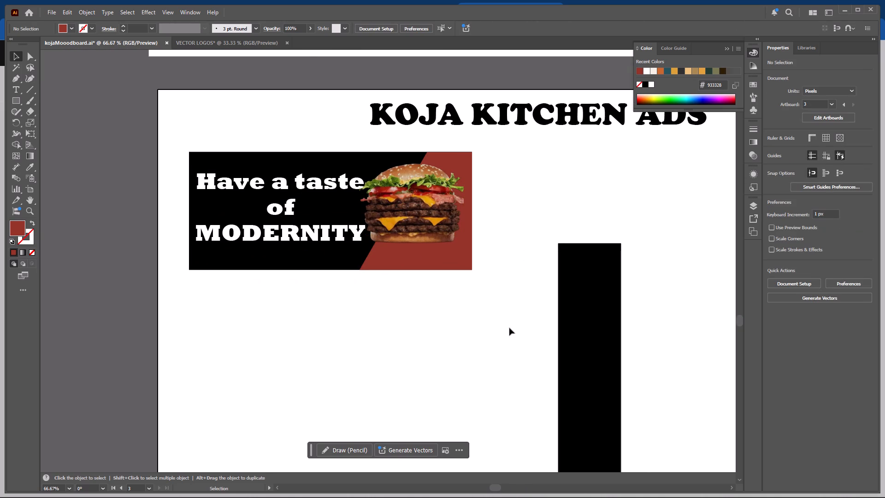
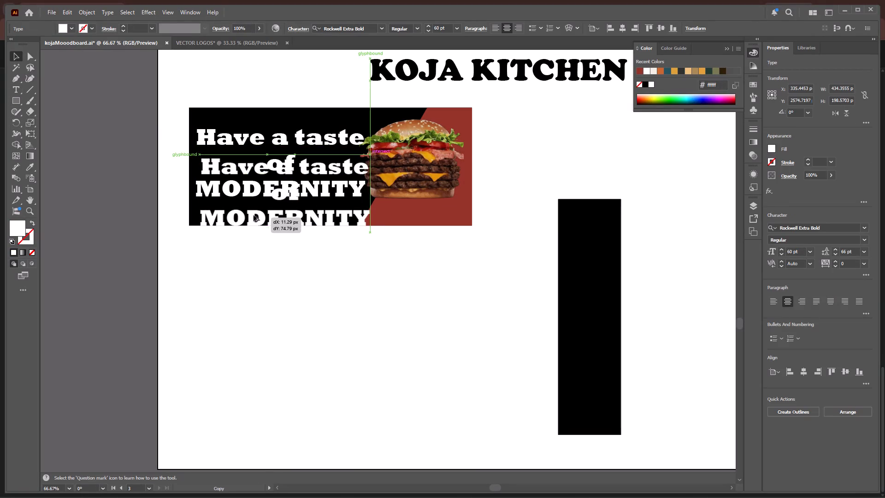
# Duplicate the white headline just below itself and replace the copy's text with KOJA KITCHEN.
pyautogui.keyDown('alt'); pyautogui.moveTo(254, 215); pyautogui.dragTo(254, 215); pyautogui.keyUp('alt')
pyautogui.doubleClick(254, 215)
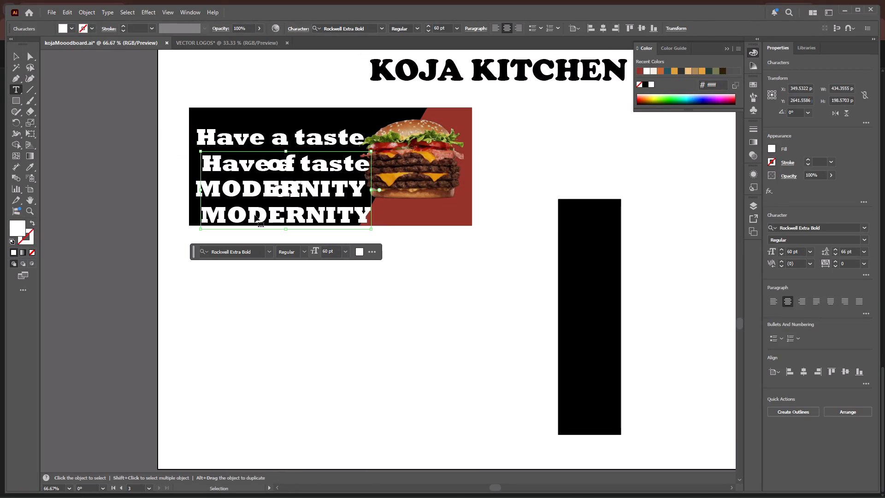
pyautogui.hotkey('ctrl', 'a')
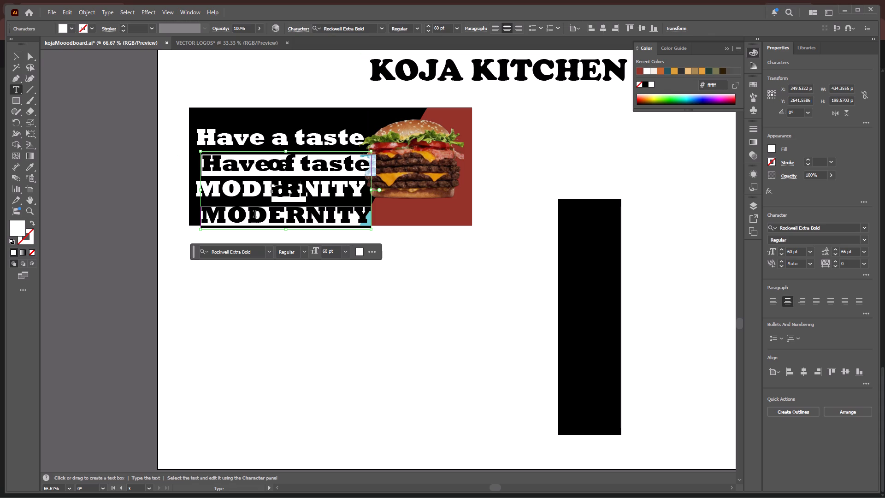
pyautogui.write('KOJA KITCHEN')
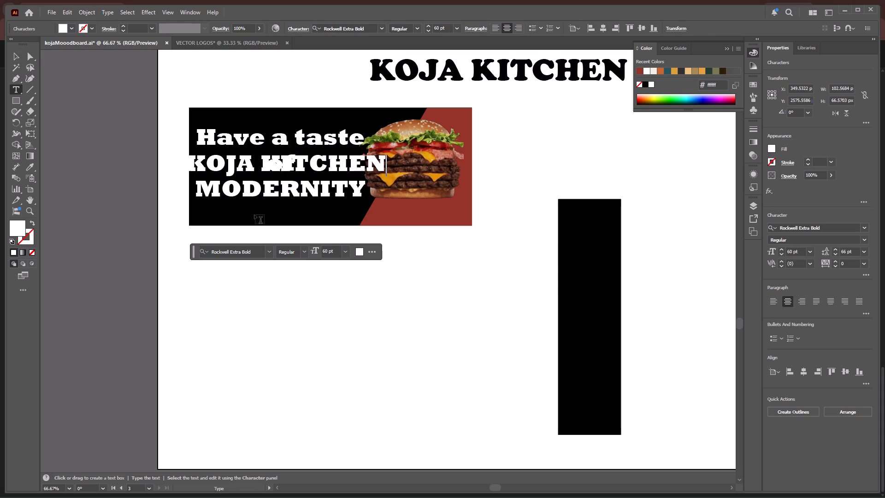
pyautogui.press('`')
pyautogui.press('Escape')
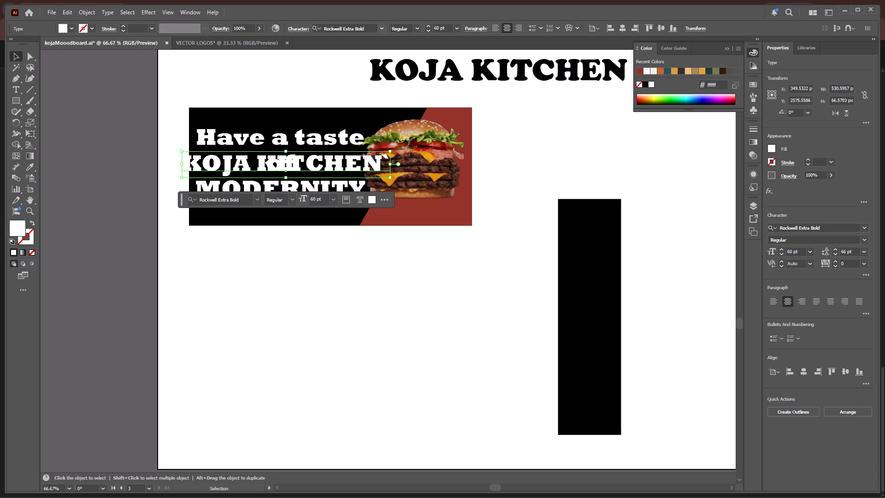
# Set the KOJA KITCHEN text's font size to 24 pt.
pyautogui.click(456, 29)
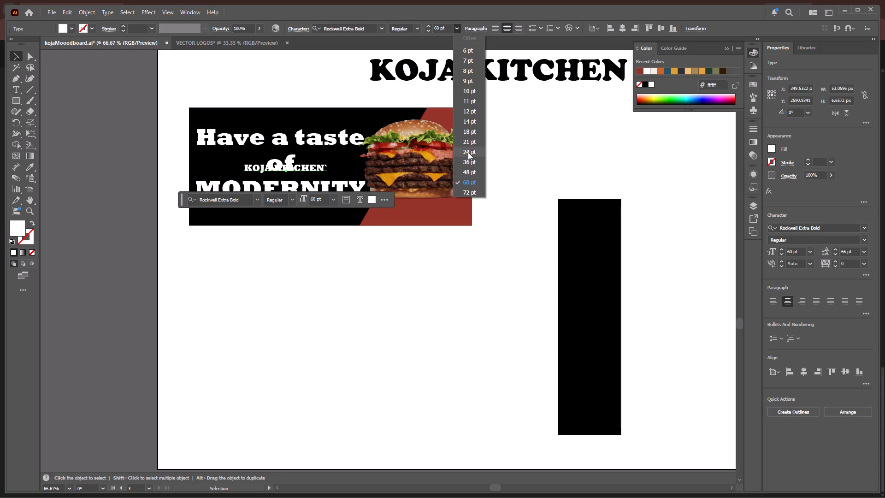
pyautogui.click(468, 152)
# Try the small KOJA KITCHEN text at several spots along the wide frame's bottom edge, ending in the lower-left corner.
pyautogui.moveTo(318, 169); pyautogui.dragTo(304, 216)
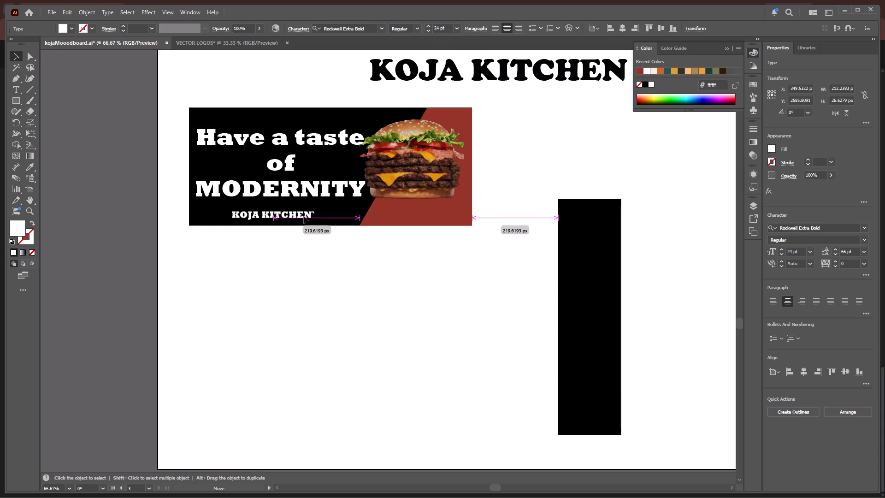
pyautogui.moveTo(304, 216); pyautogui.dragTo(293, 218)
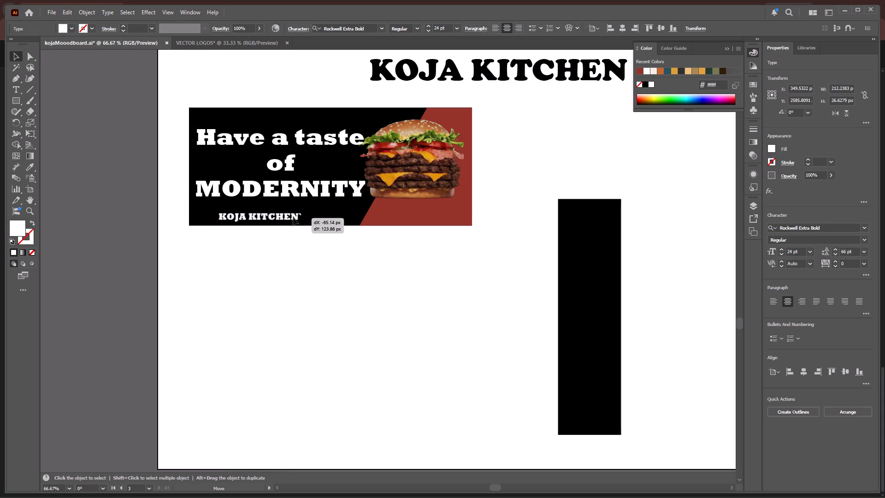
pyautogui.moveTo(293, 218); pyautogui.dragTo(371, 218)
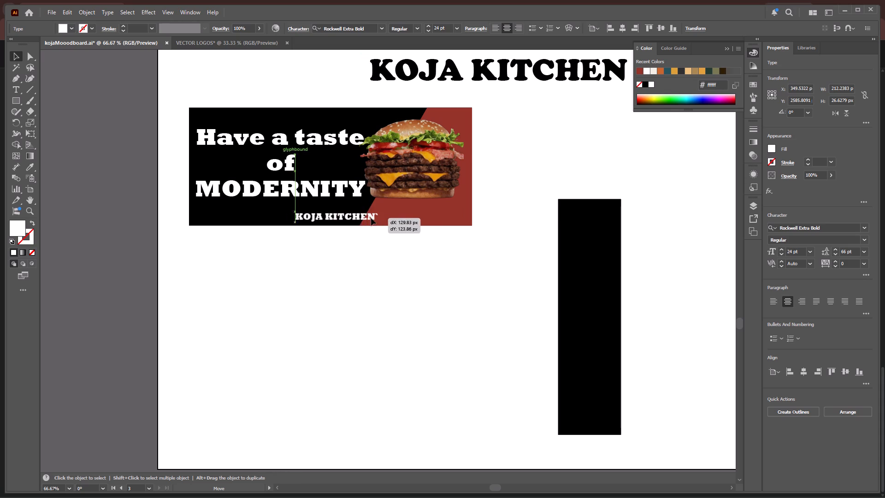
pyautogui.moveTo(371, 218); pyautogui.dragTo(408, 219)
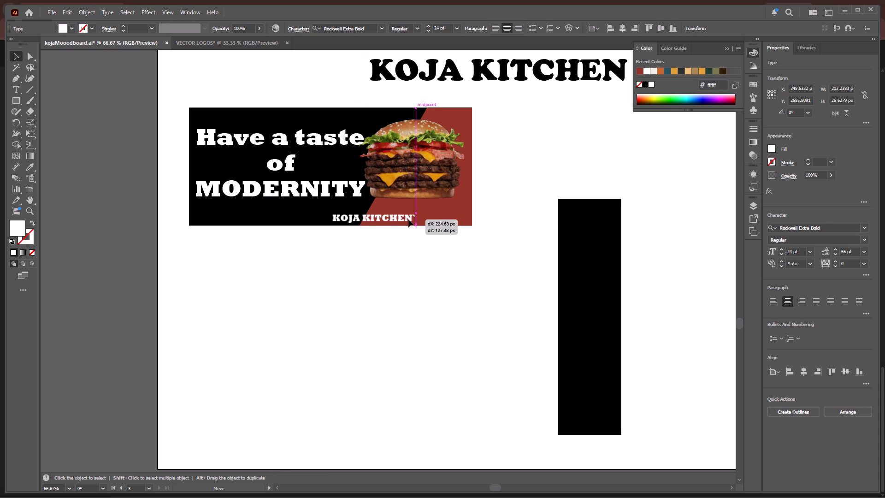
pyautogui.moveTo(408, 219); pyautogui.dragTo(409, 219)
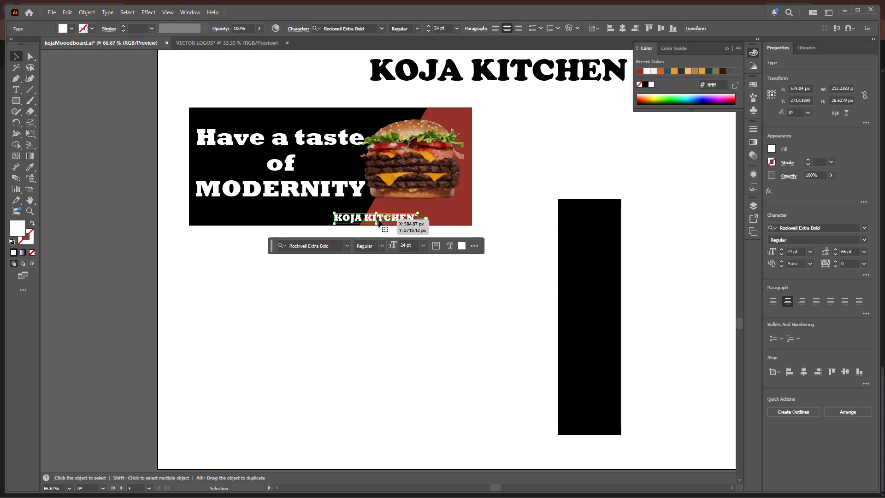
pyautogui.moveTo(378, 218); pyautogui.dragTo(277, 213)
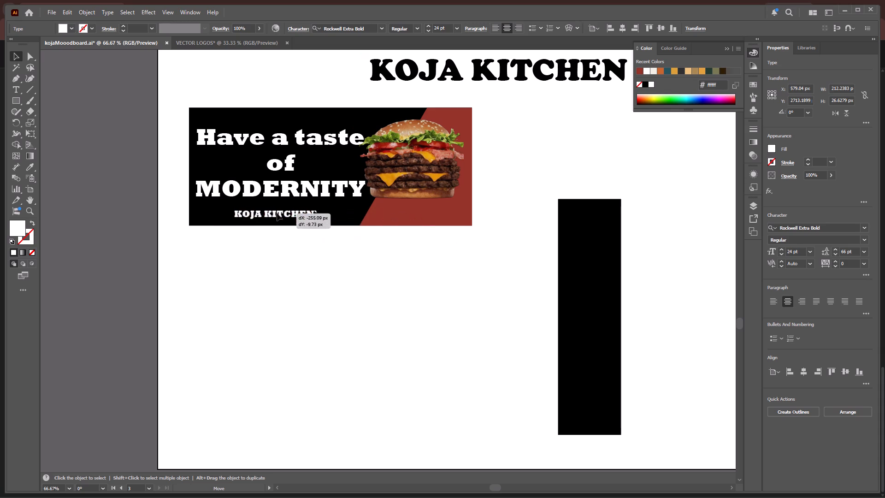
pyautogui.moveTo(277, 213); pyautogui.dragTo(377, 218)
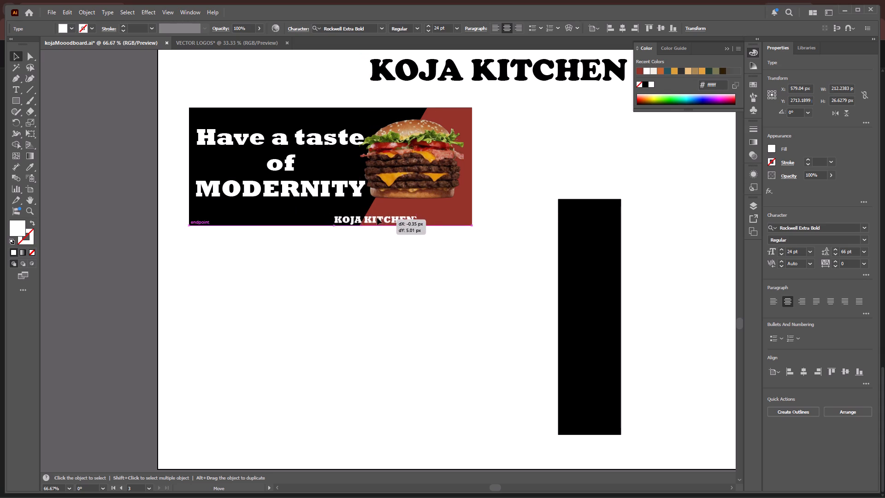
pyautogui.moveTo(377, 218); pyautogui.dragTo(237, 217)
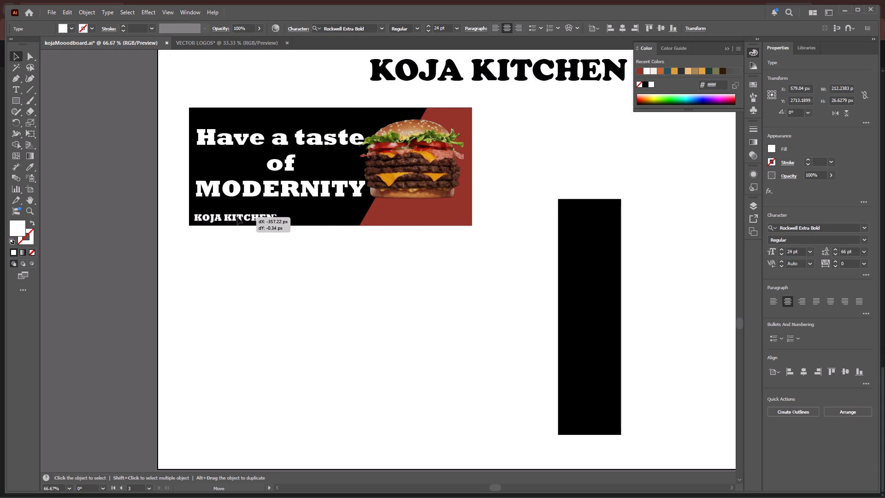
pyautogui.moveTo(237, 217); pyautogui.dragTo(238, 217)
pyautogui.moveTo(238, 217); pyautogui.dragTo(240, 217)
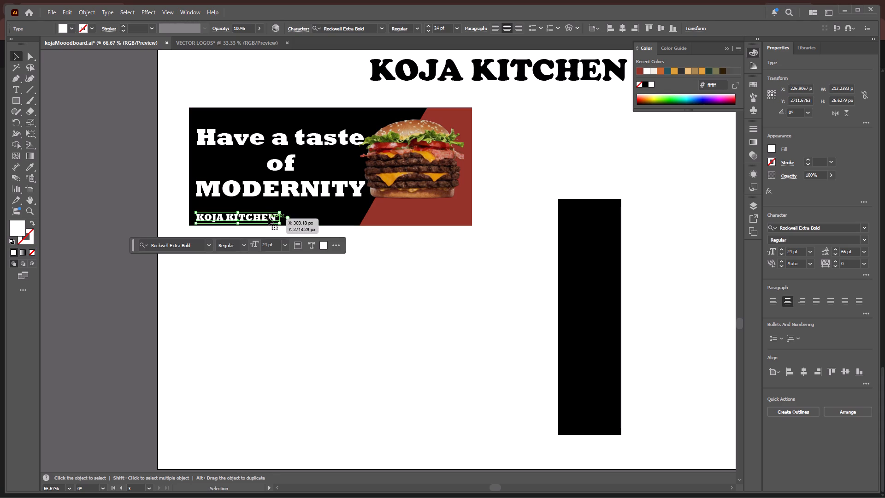
# Delete the stray backtick at the end of the small KOJA KITCHEN text.
pyautogui.doubleClick(268, 218)
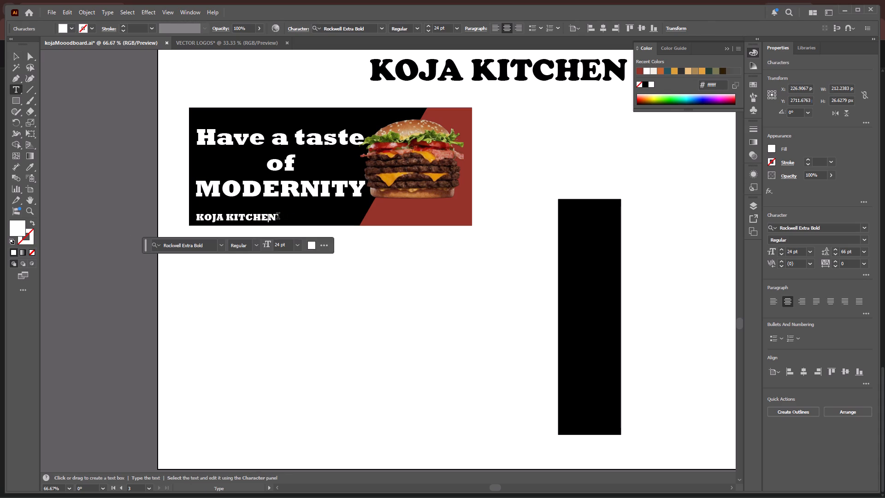
pyautogui.click(278, 217)
pyautogui.press('BackSpace')
pyautogui.click(18, 57)
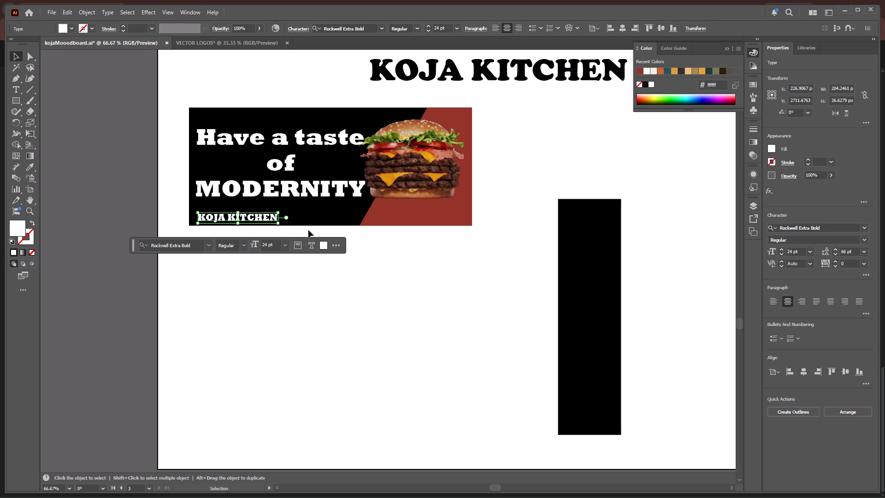
pyautogui.click(280, 313)
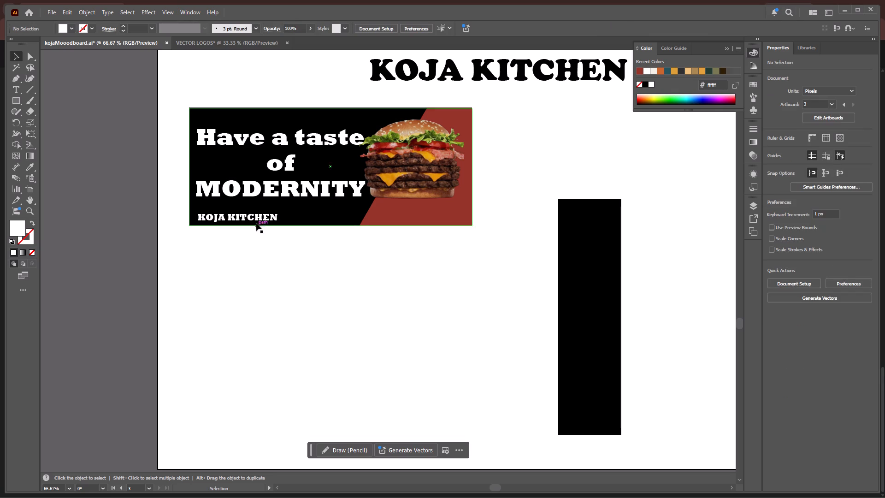
# Move the small KOJA KITCHEN text to the wide frame's top edge, above the headline.
pyautogui.click(257, 220)
pyautogui.moveTo(258, 219); pyautogui.dragTo(243, 120)
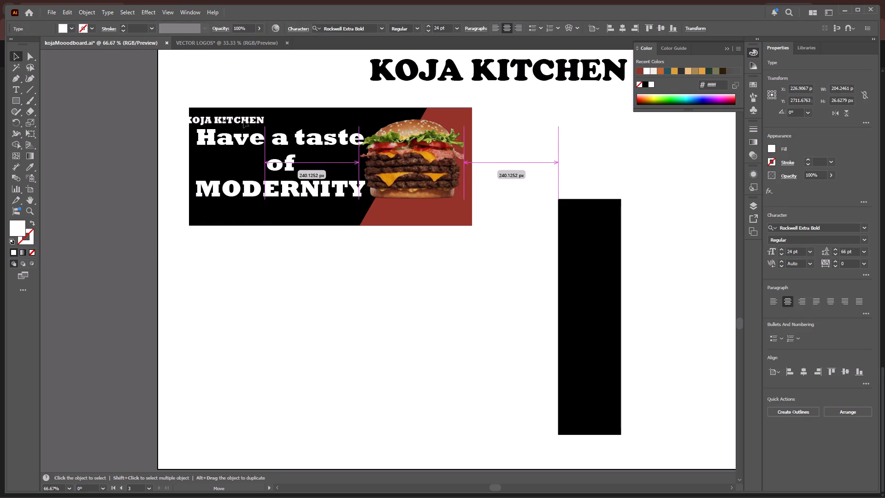
pyautogui.moveTo(243, 120); pyautogui.dragTo(286, 115)
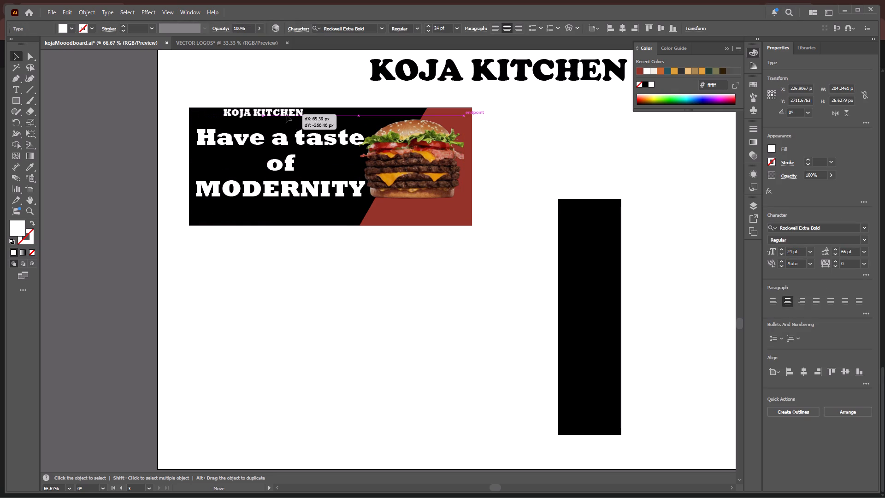
pyautogui.moveTo(286, 115); pyautogui.dragTo(307, 114)
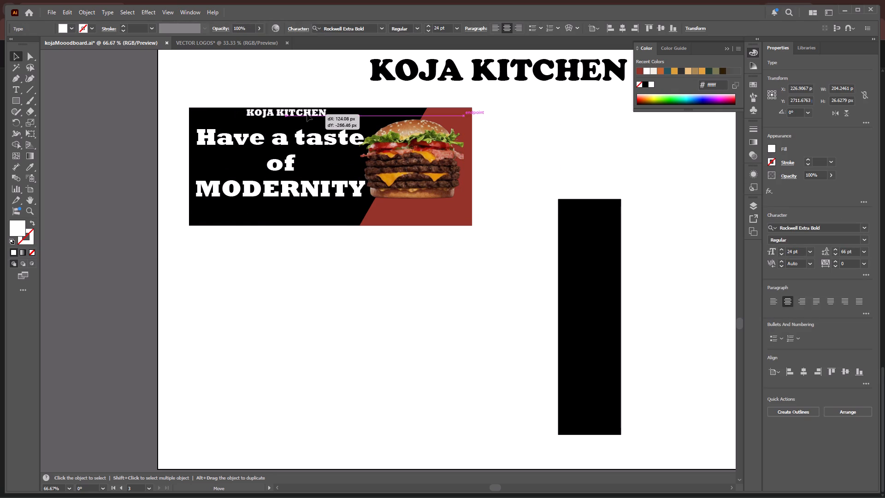
pyautogui.moveTo(307, 114); pyautogui.dragTo(324, 113)
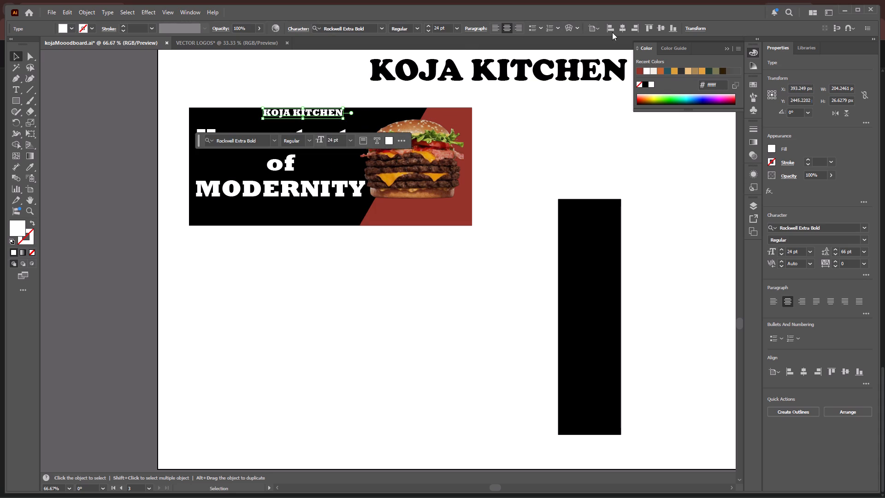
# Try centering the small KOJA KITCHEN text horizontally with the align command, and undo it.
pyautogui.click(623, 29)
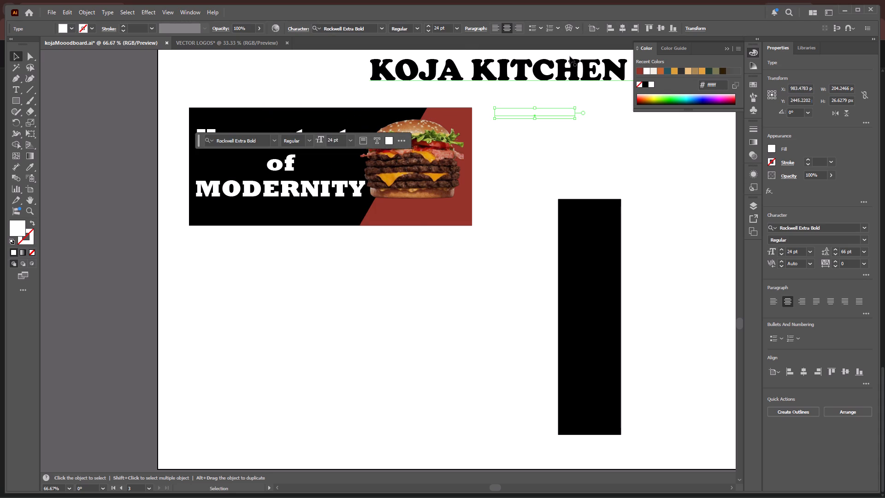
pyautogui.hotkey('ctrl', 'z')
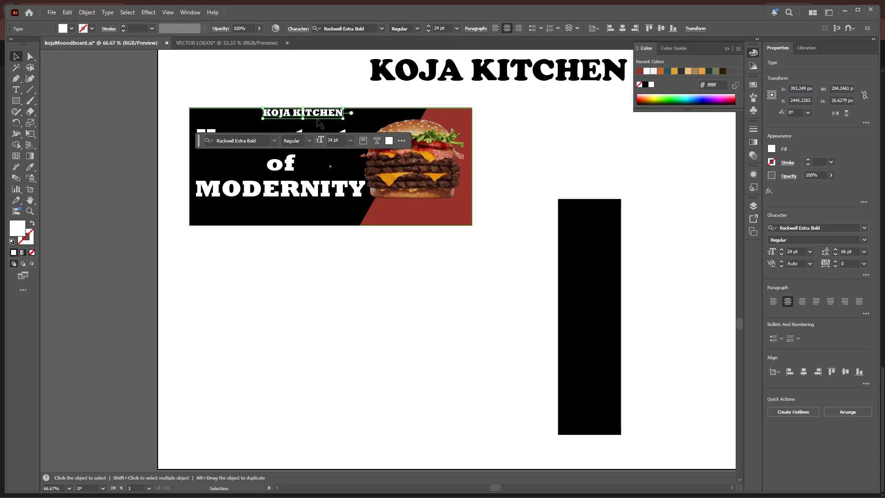
# Shift the small KOJA KITCHEN text right along the frame's top edge until it ends near the headline's right end.
pyautogui.moveTo(319, 112); pyautogui.dragTo(342, 112)
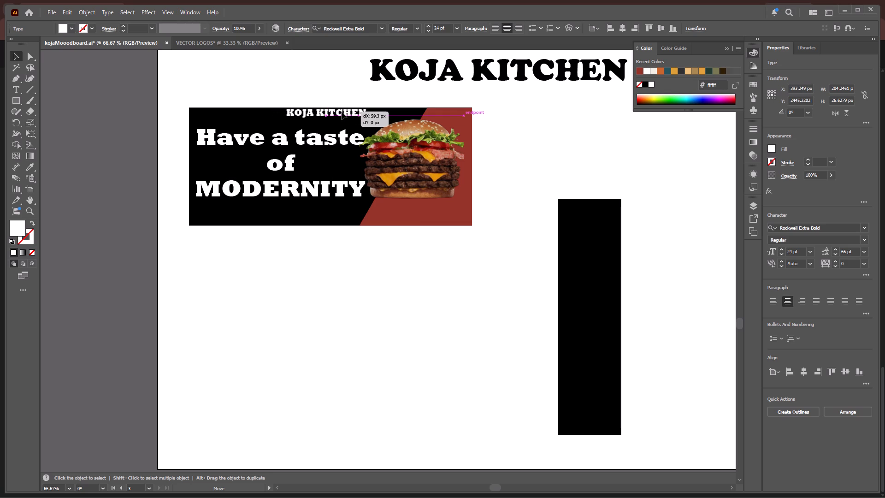
pyautogui.moveTo(342, 112); pyautogui.dragTo(340, 112)
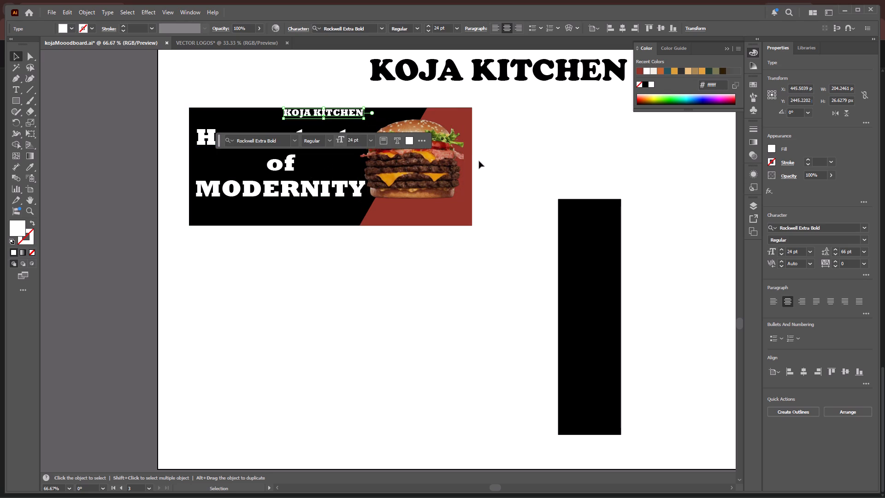
pyautogui.click(501, 154)
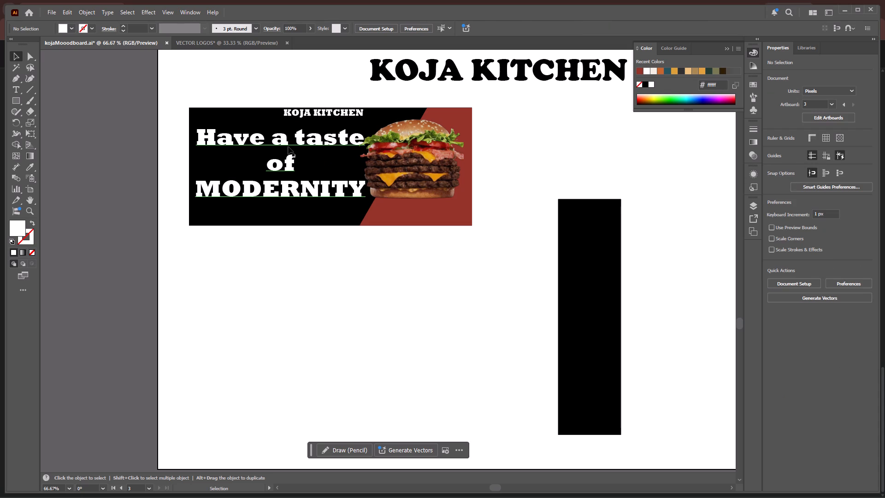
# Move the headline down about 20 px and slightly left, lining up its right end with the KOJA KITCHEN text.
pyautogui.moveTo(288, 143); pyautogui.dragTo(288, 149)
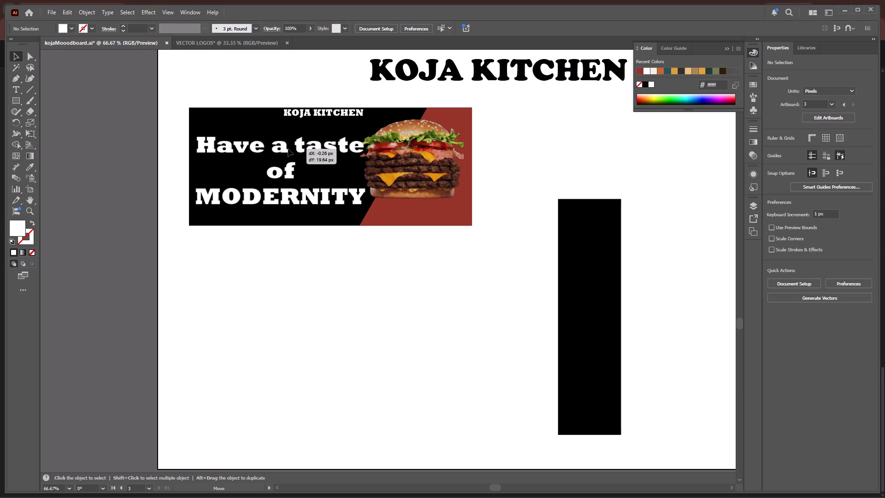
pyautogui.moveTo(288, 149); pyautogui.dragTo(287, 148)
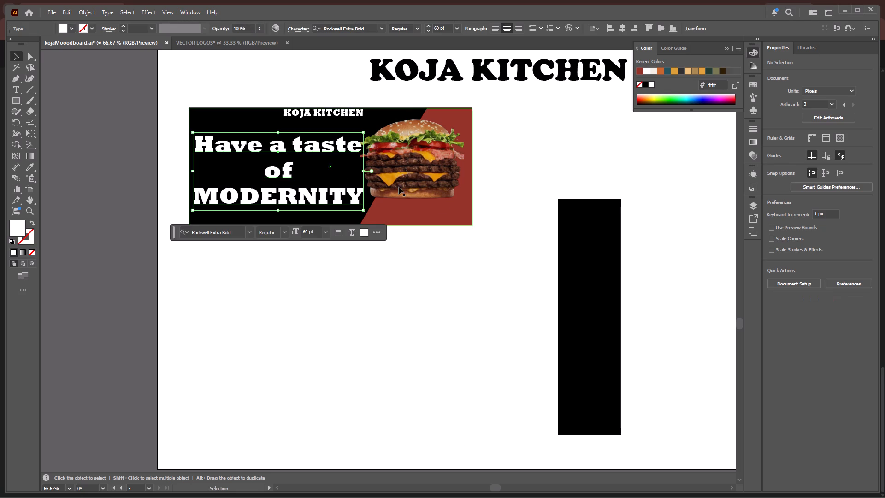
pyautogui.click(519, 248)
# Duplicate the burger image from the wide frame onto the middle of the tall black frame.
pyautogui.scroll(-3, 514, 248)
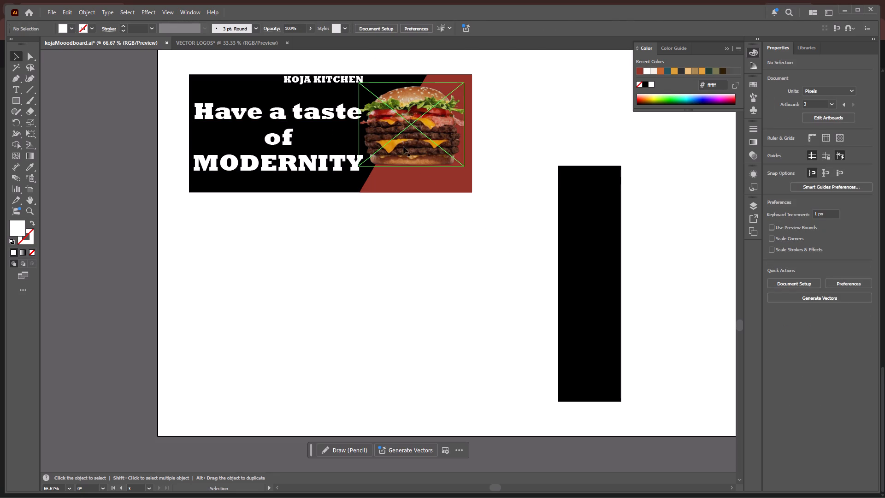
pyautogui.click(405, 140)
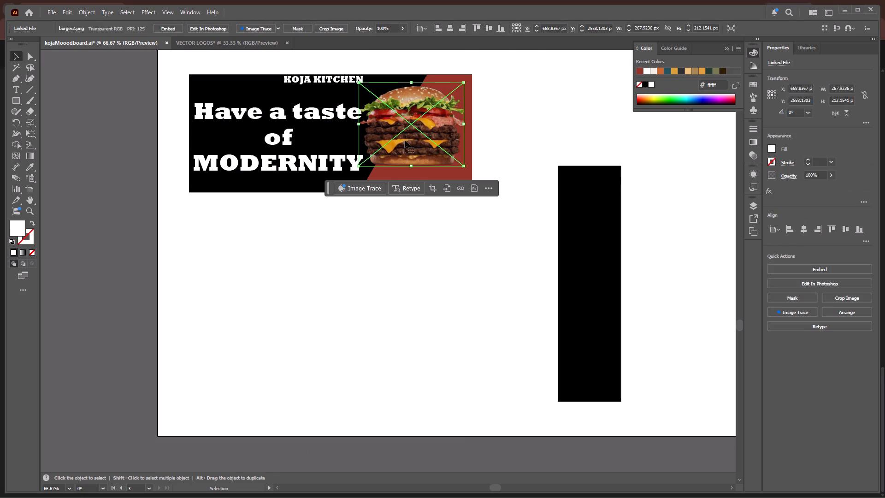
pyautogui.keyDown('alt'); pyautogui.moveTo(405, 140); pyautogui.dragTo(584, 278); pyautogui.keyUp('alt')
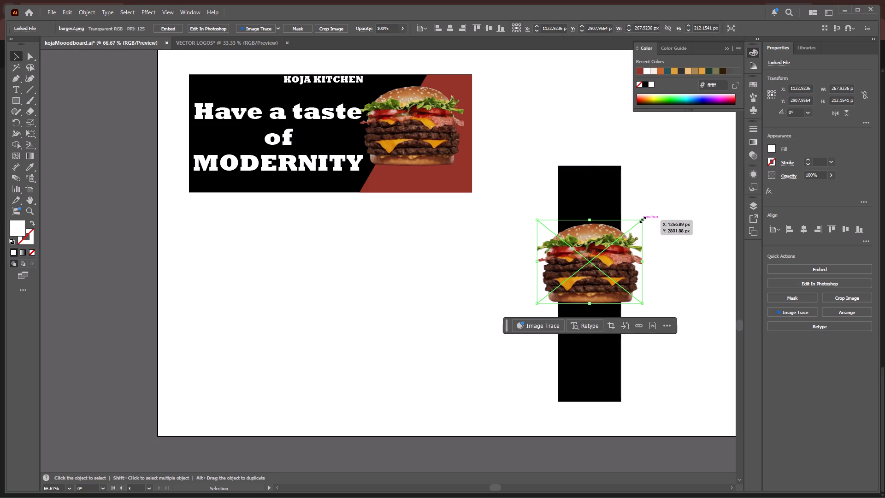
# Scale the copied burger down proportionally to about 148 by 117 px and center it across the tall frame's width.
pyautogui.keyDown('shift'); pyautogui.moveTo(642, 219); pyautogui.dragTo(610, 257); pyautogui.keyUp('shift')
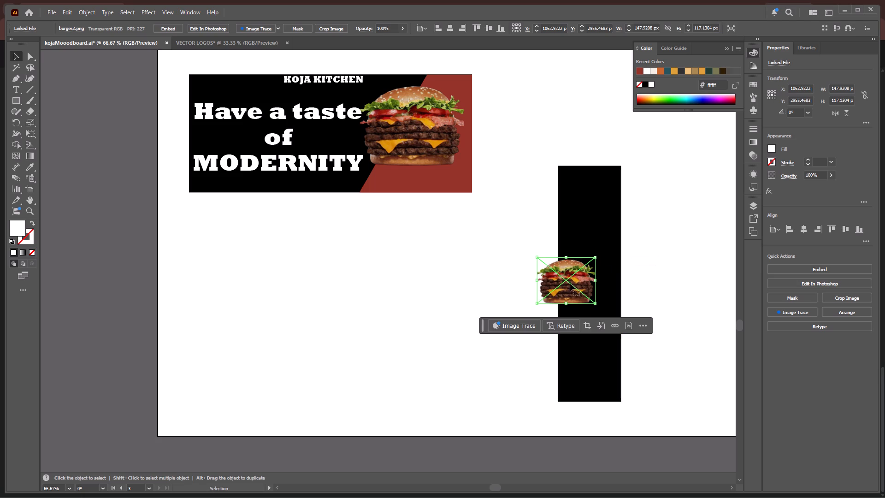
pyautogui.moveTo(570, 284); pyautogui.dragTo(593, 266)
pyautogui.keyDown('alt'); pyautogui.scroll(2, 592, 266); pyautogui.keyUp('alt')
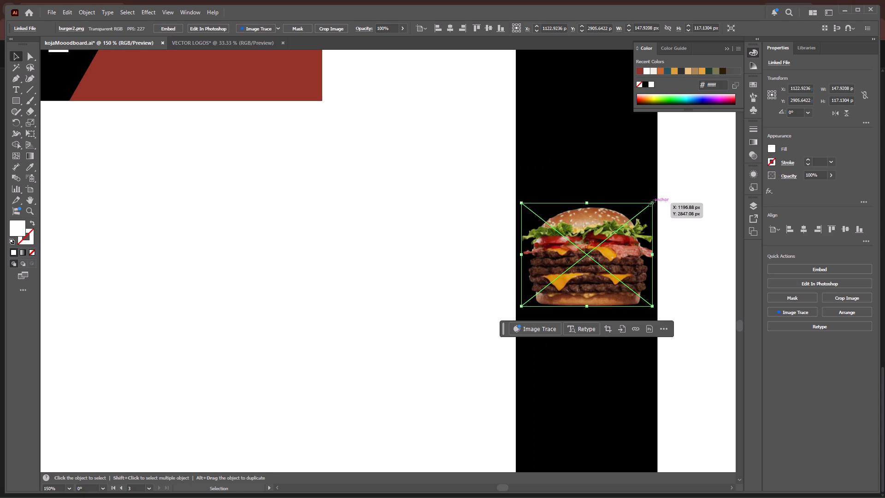
# Scale the burger in the tall black frame down proportionally to about 113 by 89 px, keeping its lower-left corner in place.
pyautogui.keyDown('shift'); pyautogui.moveTo(651, 202); pyautogui.dragTo(628, 219); pyautogui.keyUp('shift')
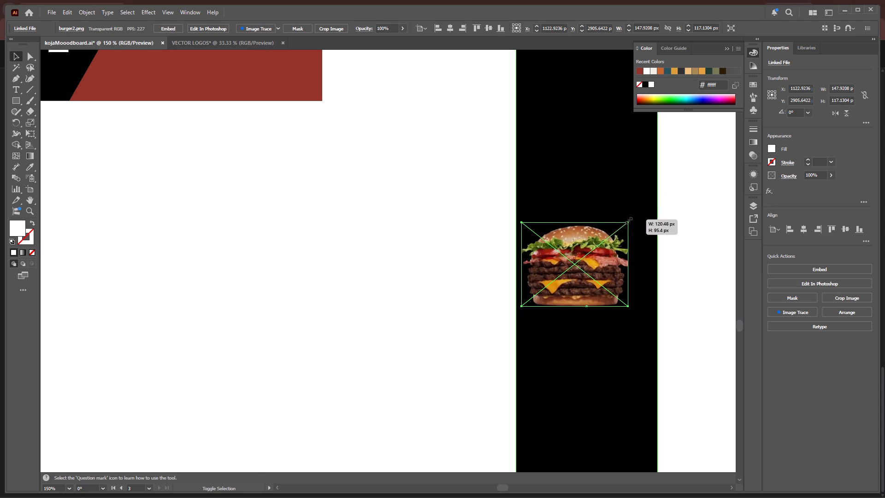
pyautogui.keyDown('shift'); pyautogui.moveTo(628, 219); pyautogui.dragTo(621, 223); pyautogui.keyUp('shift')
pyautogui.click(586, 273)
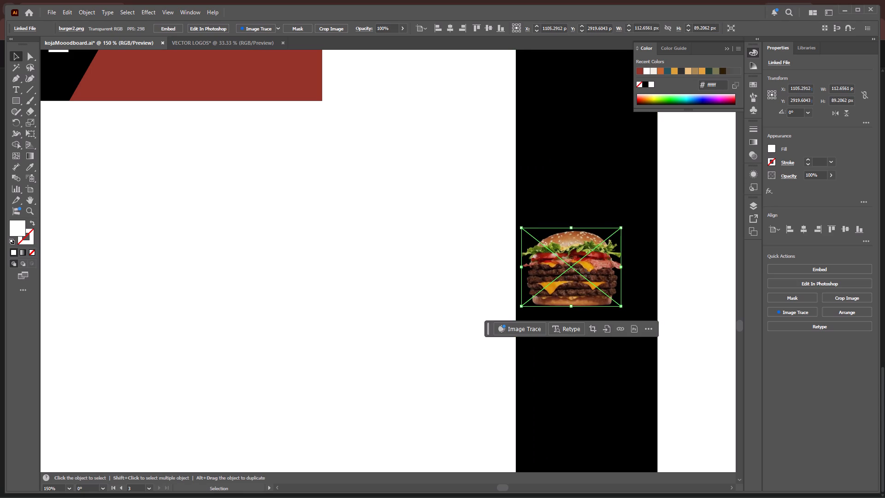
# Add a horizontal text line reading BUY NOW in the blank area beside the tall black frame.
pyautogui.keyDown('alt'); pyautogui.scroll(-1, 585, 273); pyautogui.keyUp('alt')
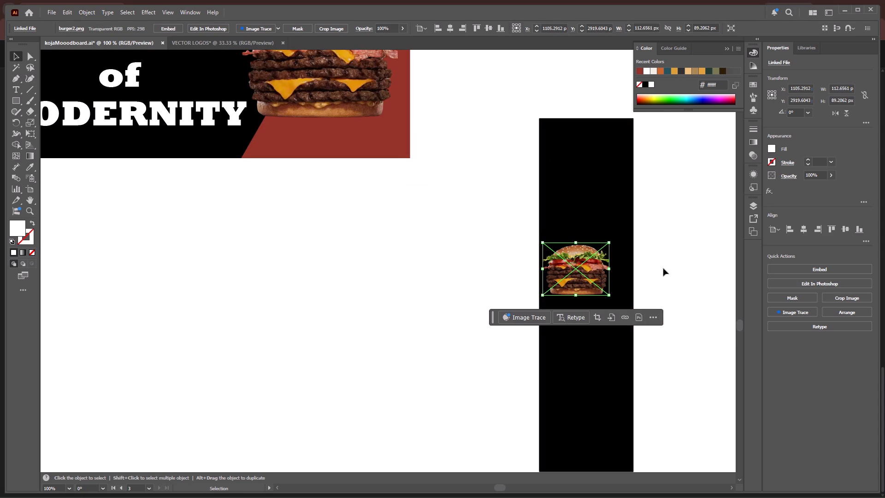
pyautogui.press('space')
pyautogui.press('space')
pyautogui.press('space')
pyautogui.press('space')
pyautogui.press('space')
pyautogui.press('space')
pyautogui.press('space')
pyautogui.press('space')
pyautogui.press('space')
pyautogui.press('space')
pyautogui.press('space')
pyautogui.press('space')
pyautogui.press('space')
pyautogui.press('space')
pyautogui.press('space')
pyautogui.press('space')
pyautogui.press('space')
pyautogui.moveTo(668, 270); pyautogui.dragTo(537, 236)
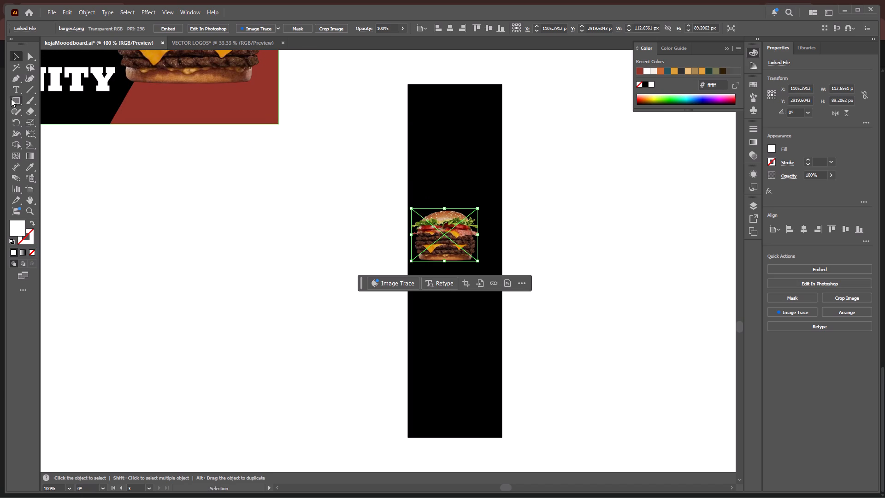
pyautogui.click(12, 93)
pyautogui.click(147, 212)
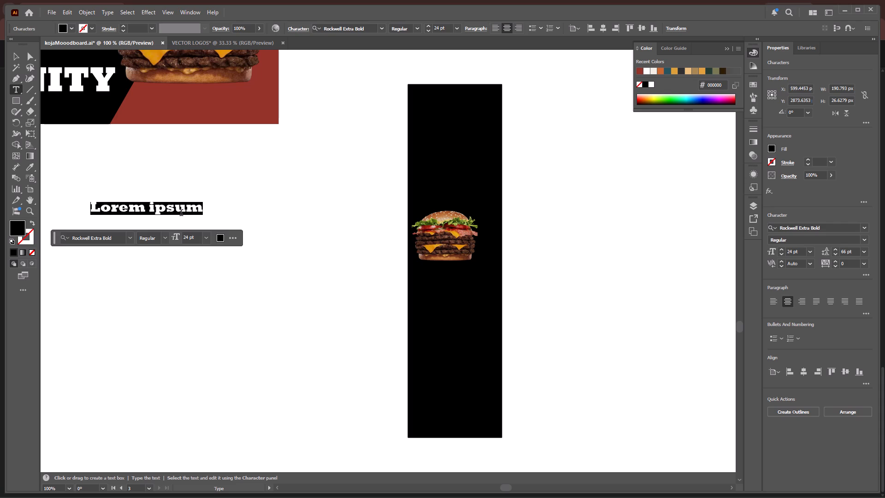
pyautogui.write('BUY NOW')
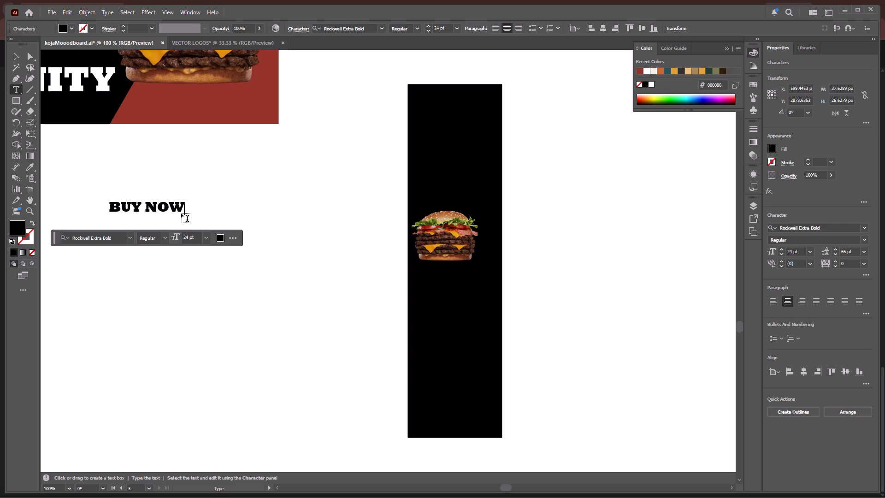
pyautogui.click(16, 56)
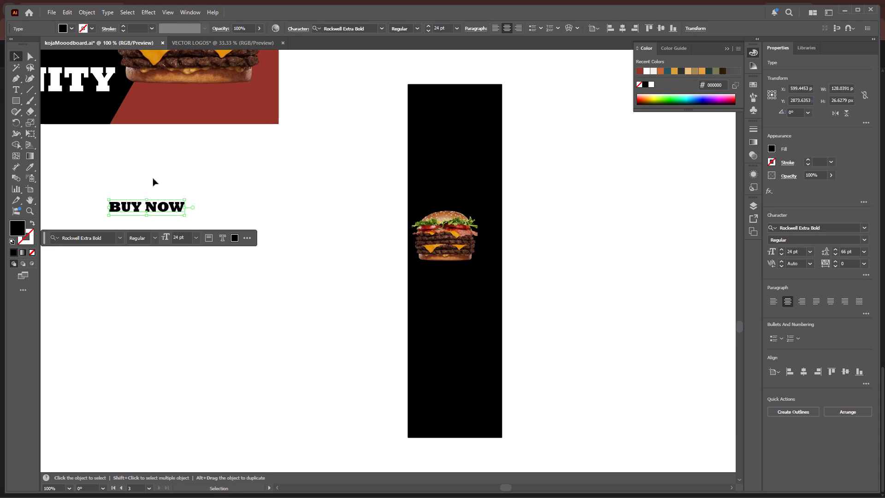
# Place the BUY NOW text centered near the bottom of the tall black frame, with white fill and no stroke.
pyautogui.moveTo(158, 206); pyautogui.dragTo(460, 405)
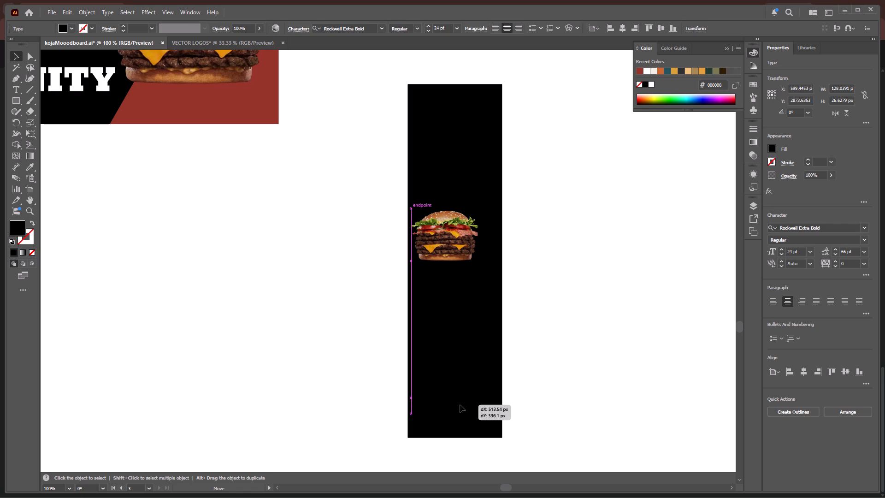
pyautogui.moveTo(460, 405); pyautogui.dragTo(461, 405)
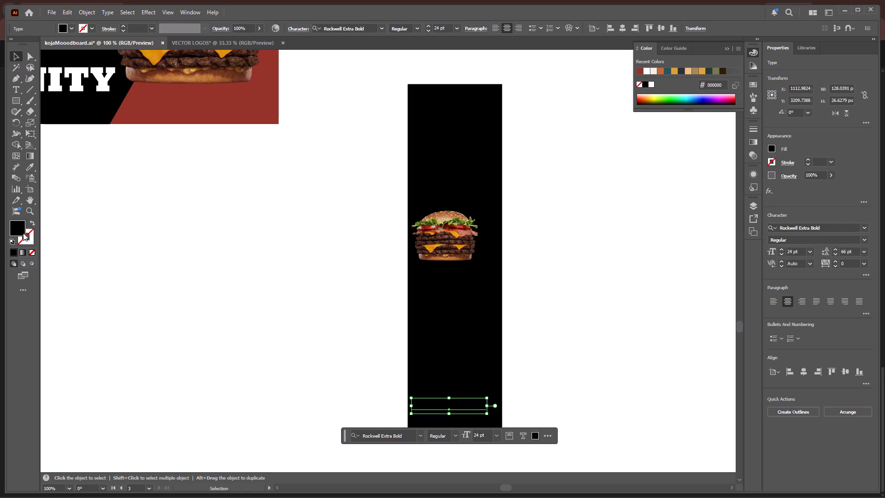
pyautogui.click(10, 240)
pyautogui.click(32, 238)
pyautogui.click(32, 252)
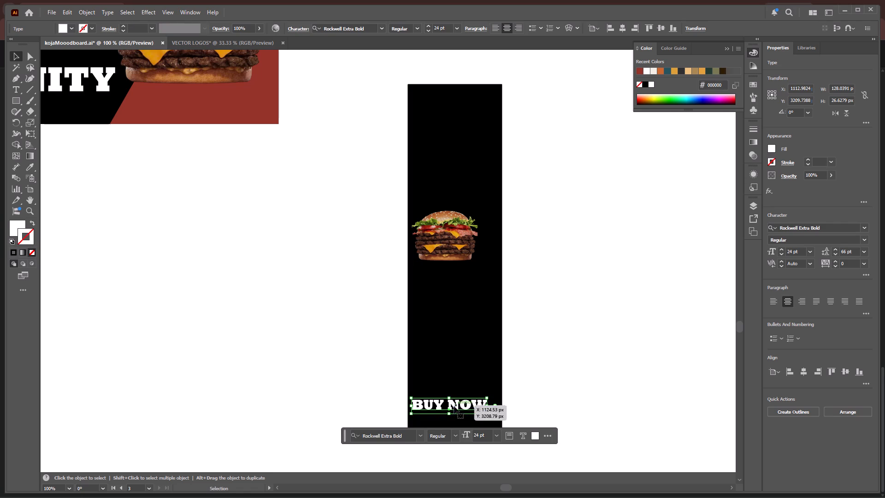
pyautogui.moveTo(454, 406); pyautogui.dragTo(462, 415)
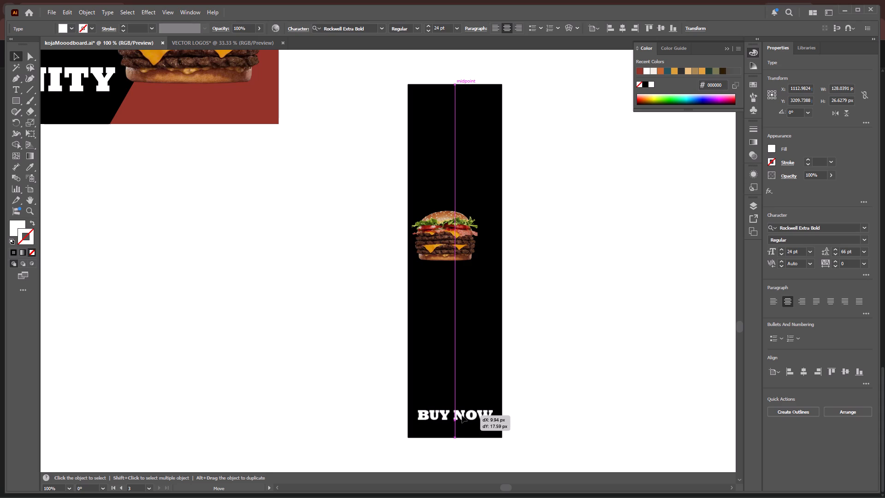
pyautogui.moveTo(462, 415); pyautogui.dragTo(462, 412)
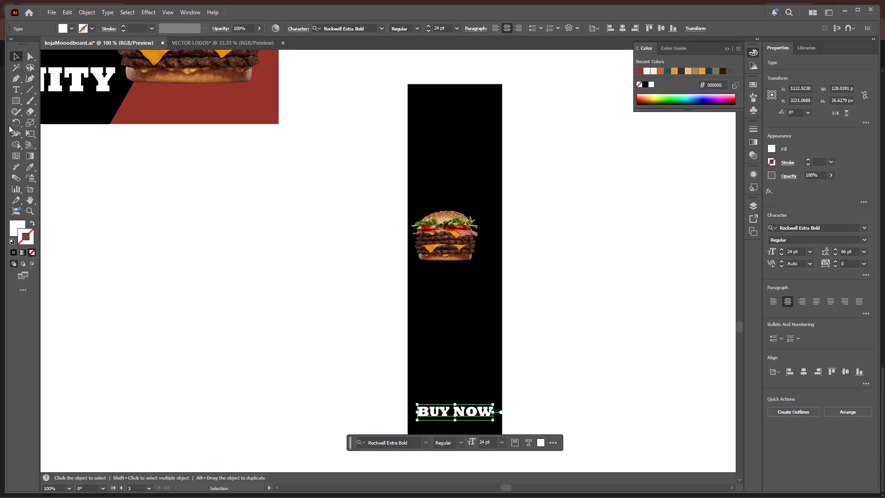
# Add a vertical text line reading A CLASSIC TASTE in the blank area beside the tall frame, using the Vertical Type Tool.
pyautogui.click(15, 90)
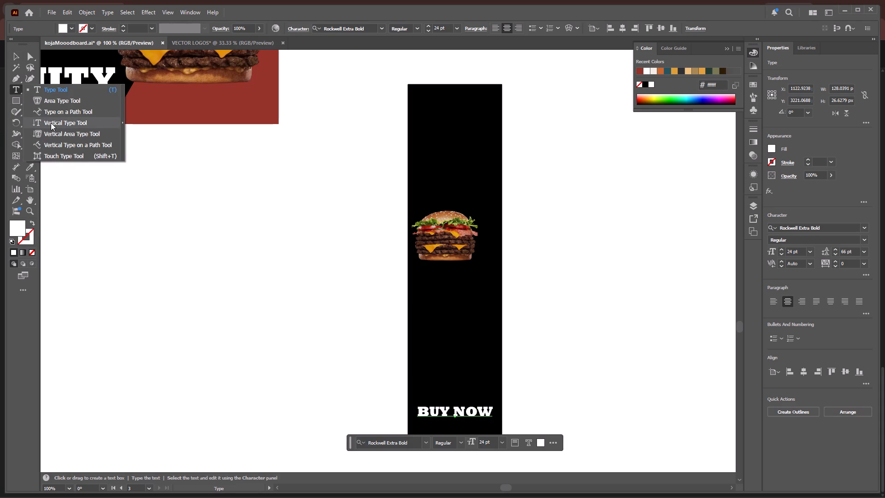
pyautogui.click(51, 123)
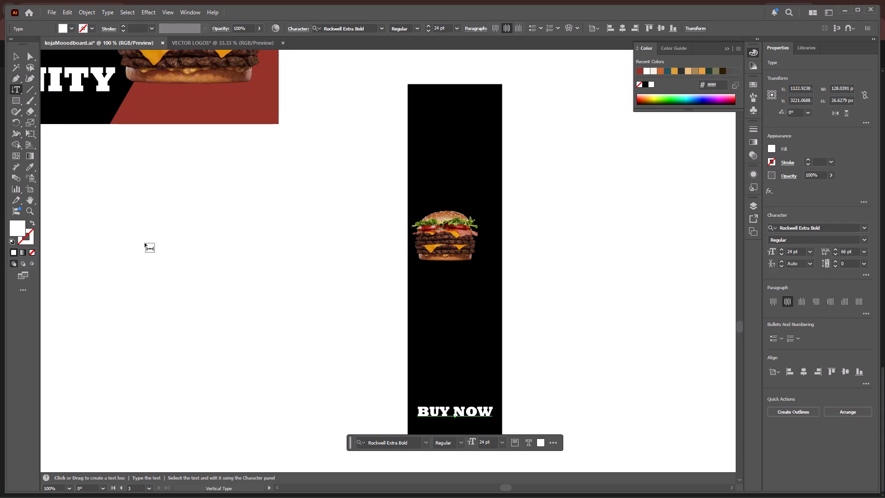
pyautogui.click(145, 243)
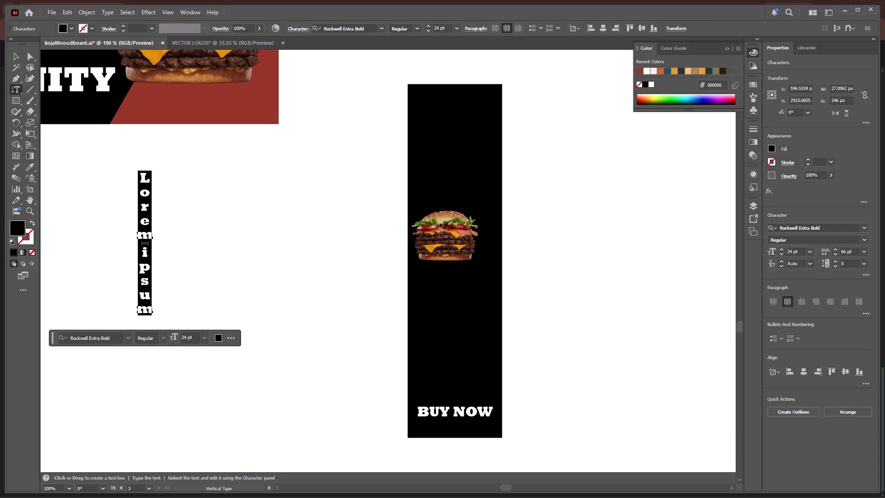
pyautogui.press('a')
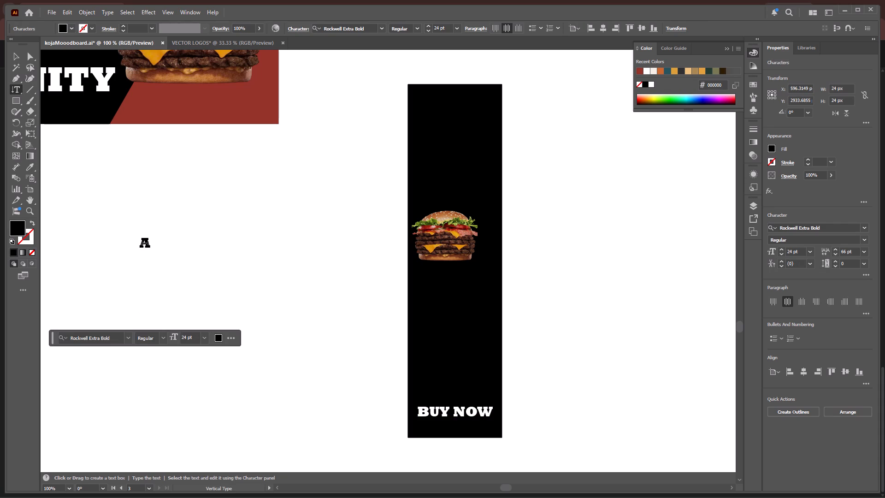
pyautogui.press('space')
pyautogui.write('CLASSIC TASTE')
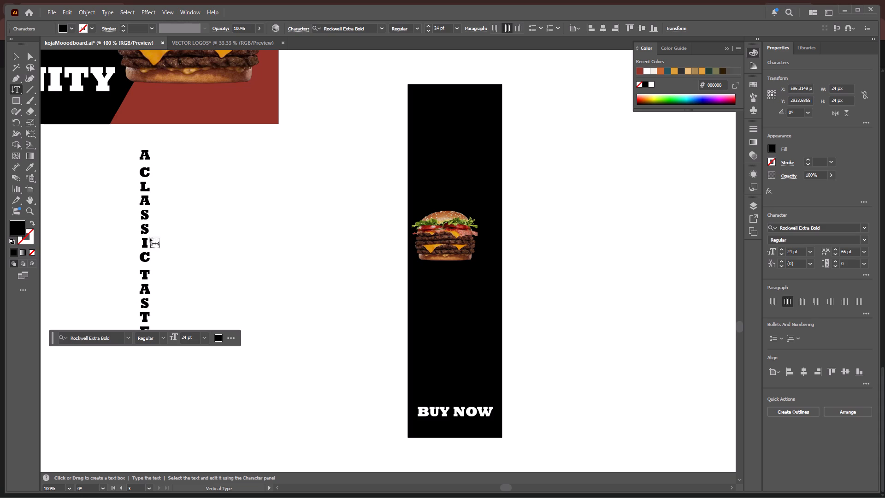
pyautogui.click(12, 57)
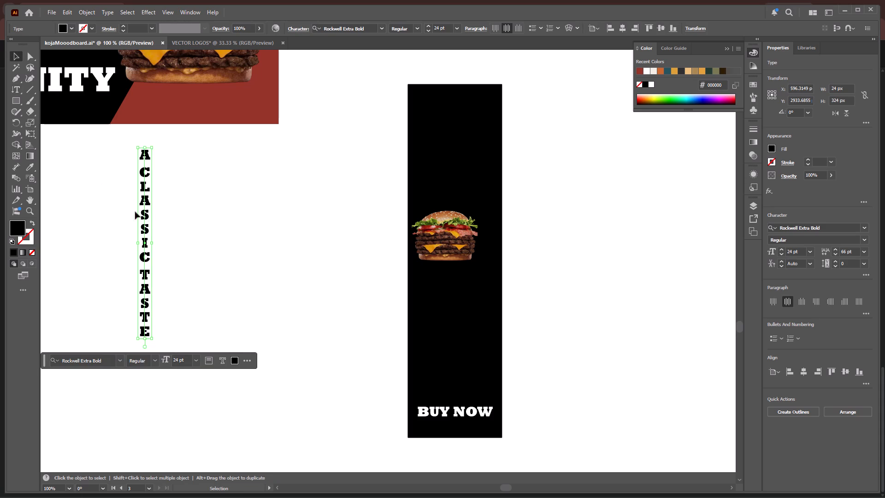
# Give the vertical A CLASSIC TASTE text white fill and no stroke, and place it inside the tall frame just right of the burger.
pyautogui.click(12, 240)
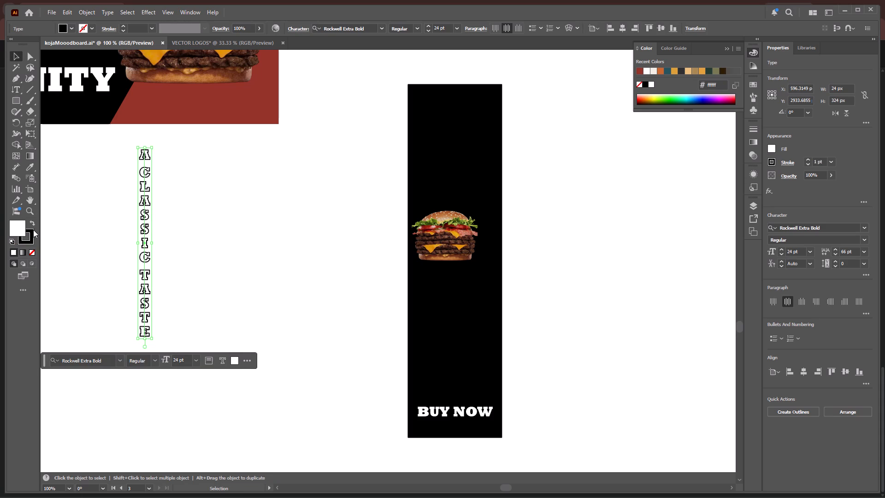
pyautogui.click(31, 238)
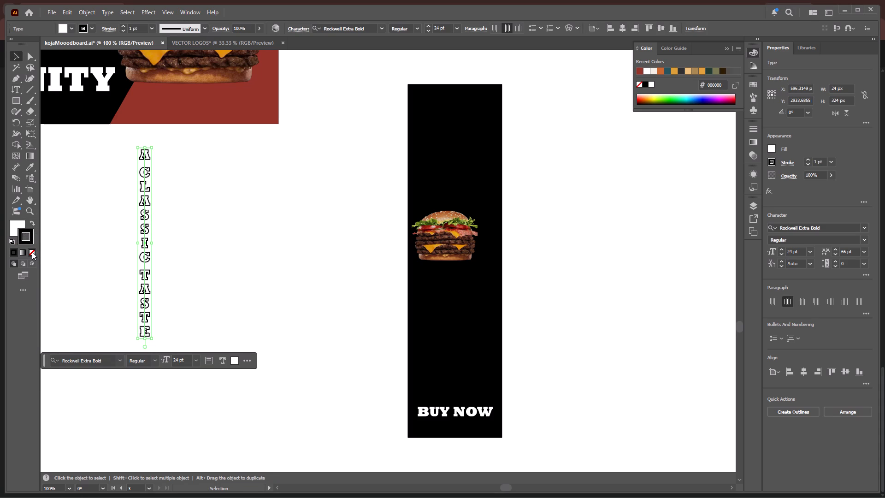
pyautogui.click(32, 252)
pyautogui.moveTo(144, 232); pyautogui.dragTo(490, 226)
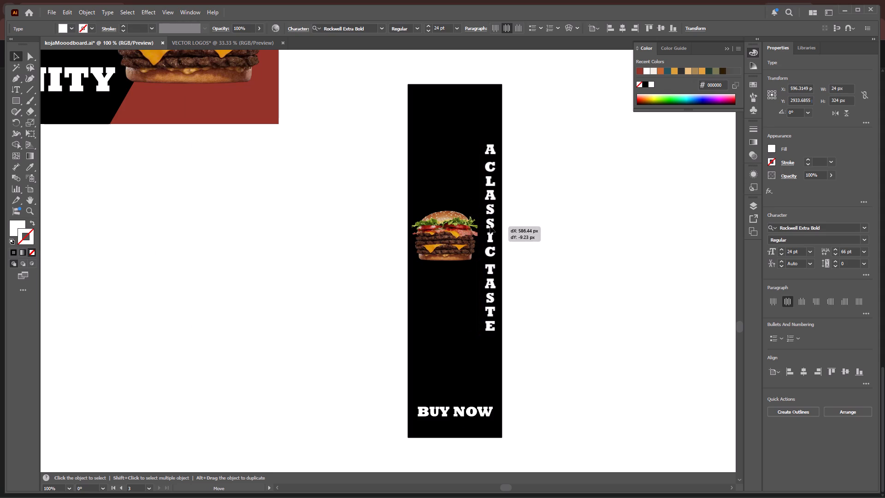
pyautogui.moveTo(490, 226); pyautogui.dragTo(490, 231)
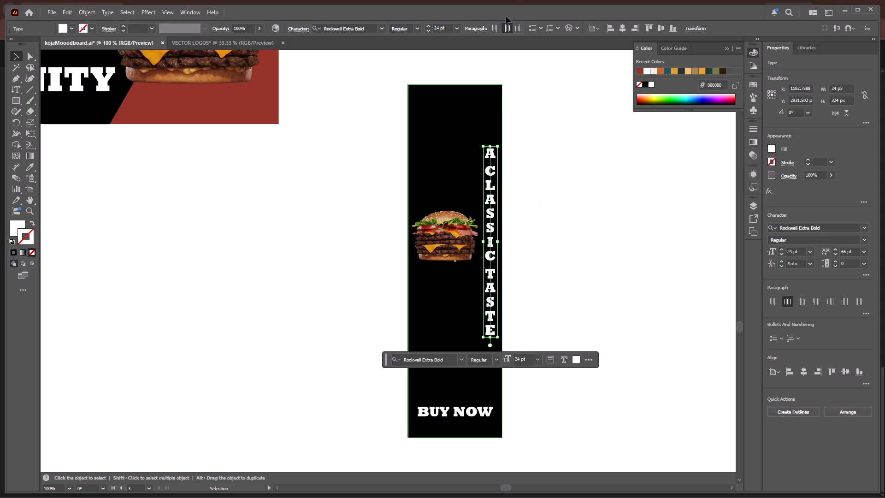
# Open the font size choices for the vertical A CLASSIC TASTE text.
pyautogui.click(457, 28)
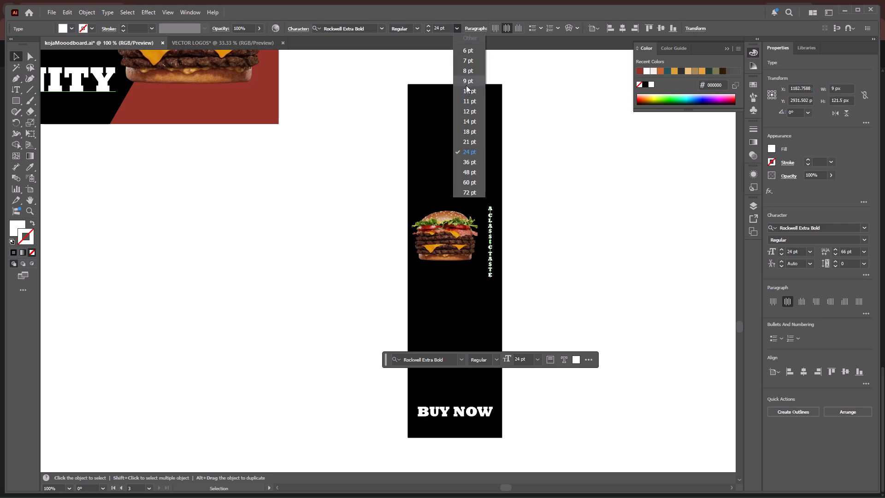
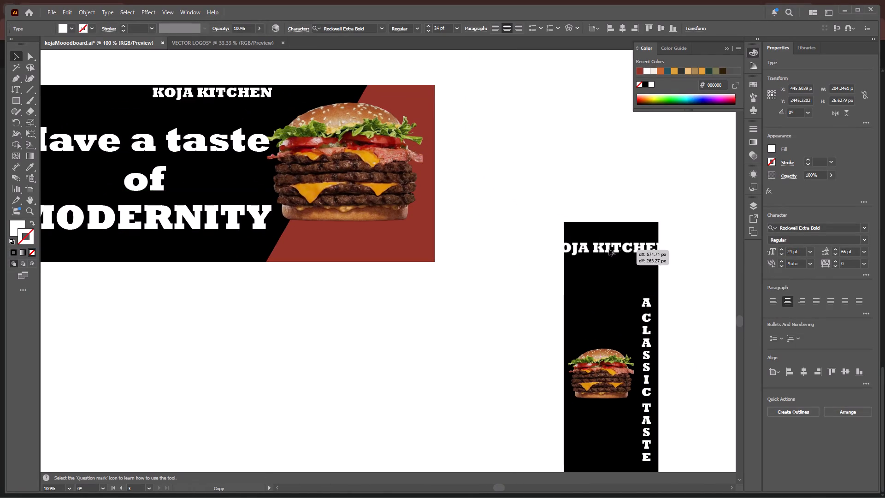
# Place the copied KOJA KITCHEN text at the top of the tall black frame, breaking it into two lines, KOJA above KITCHEN.
pyautogui.keyDown('alt'); pyautogui.moveTo(609, 249); pyautogui.dragTo(615, 243); pyautogui.keyUp('alt')
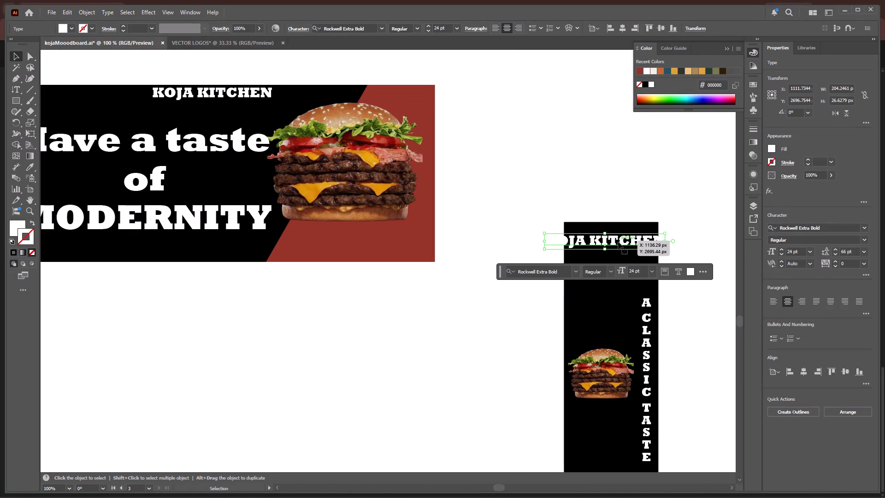
pyautogui.doubleClick(587, 241)
pyautogui.click(589, 241)
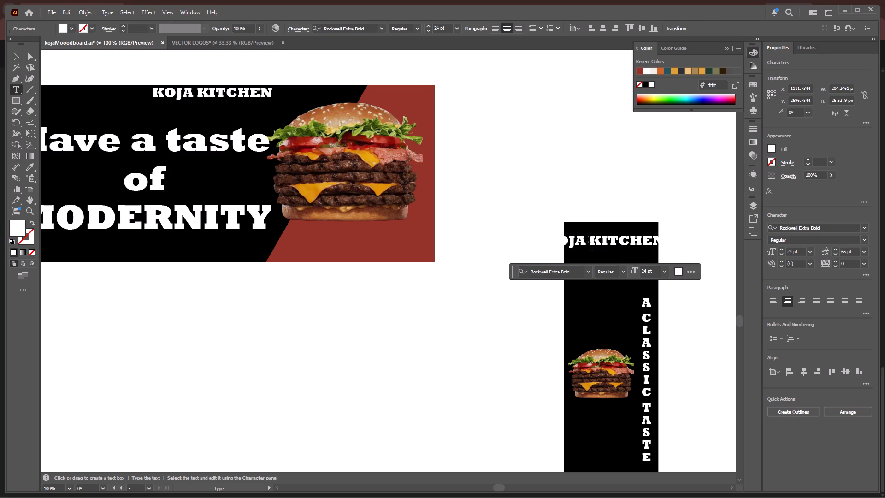
pyautogui.press('BackSpace')
pyautogui.press('Return')
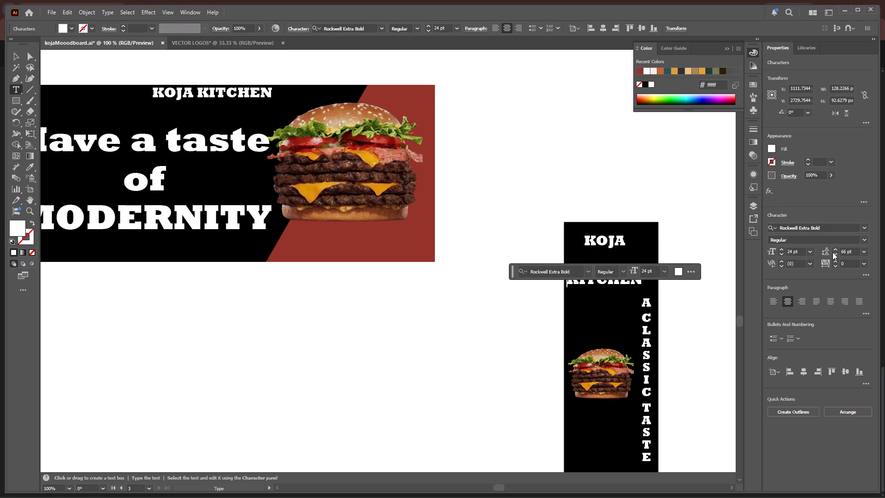
# Tighten the line spacing of the two-line KOJA KITCHEN text in the tall frame, trying 10 pt and settling on 24 pt leading.
pyautogui.click(865, 254)
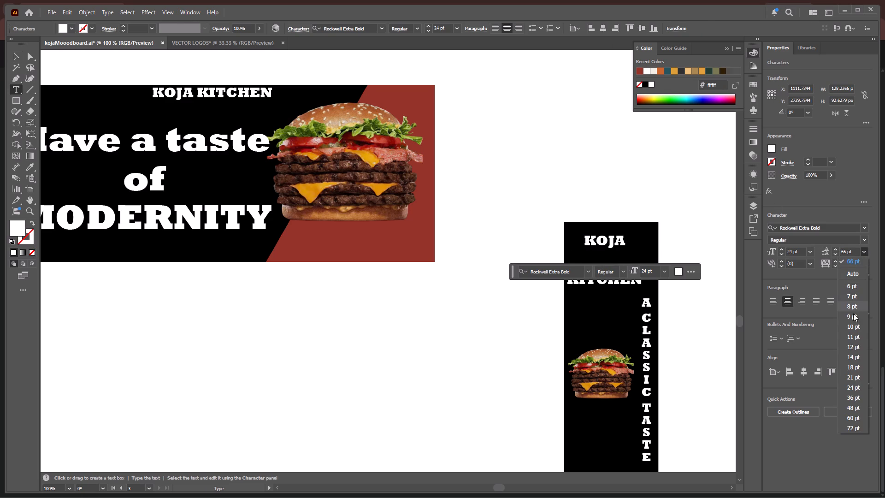
pyautogui.click(852, 328)
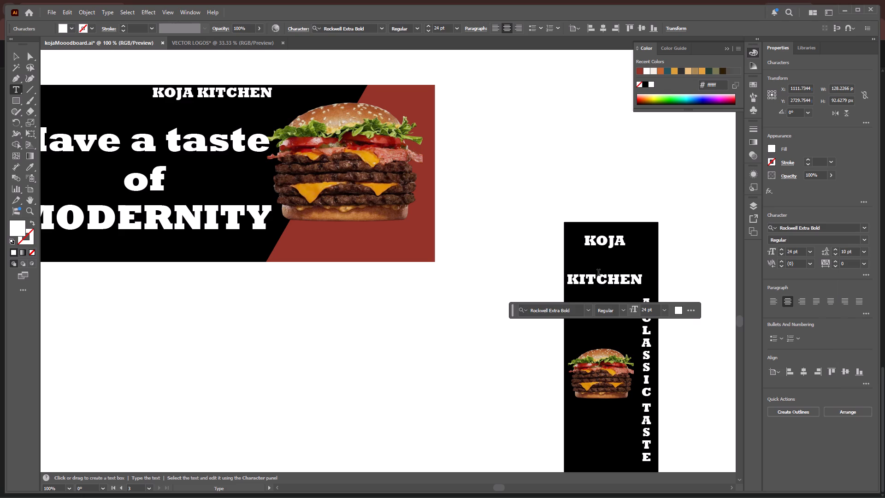
pyautogui.click(15, 57)
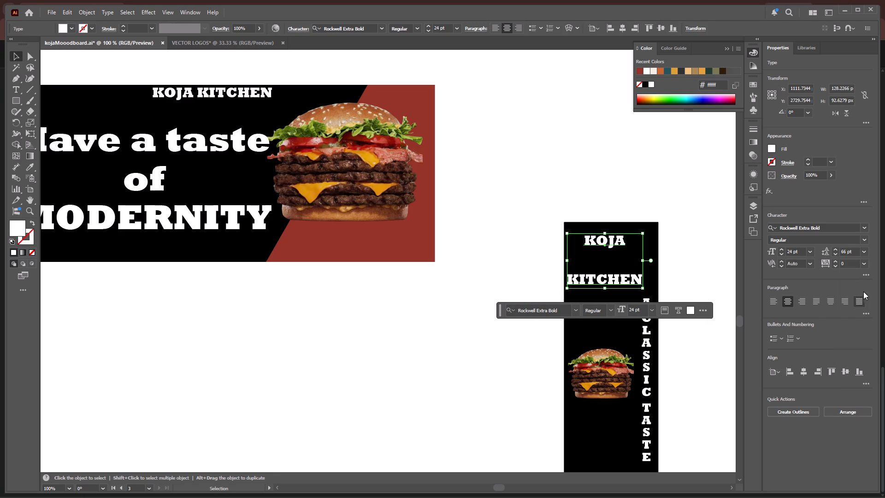
pyautogui.click(864, 251)
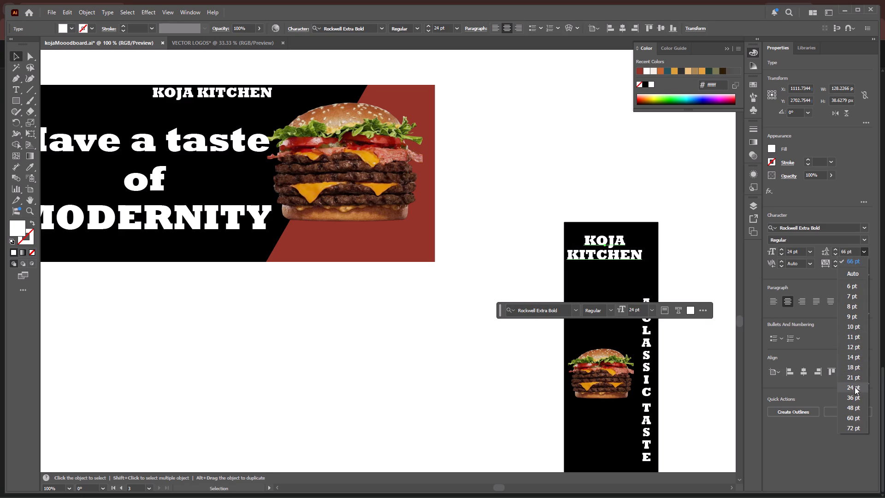
pyautogui.click(855, 387)
# Move the two-line KOJA KITCHEN text up and center it horizontally near the top edge of the tall frame.
pyautogui.moveTo(605, 243); pyautogui.dragTo(608, 241)
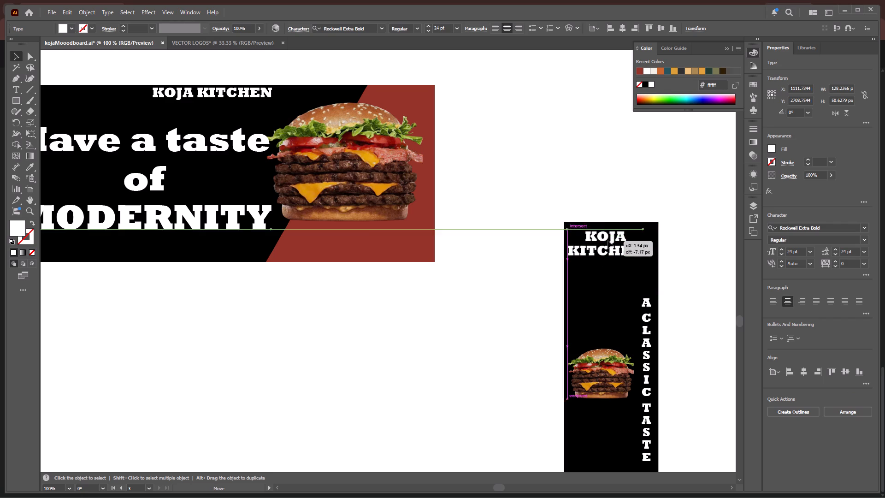
pyautogui.moveTo(608, 241); pyautogui.dragTo(611, 237)
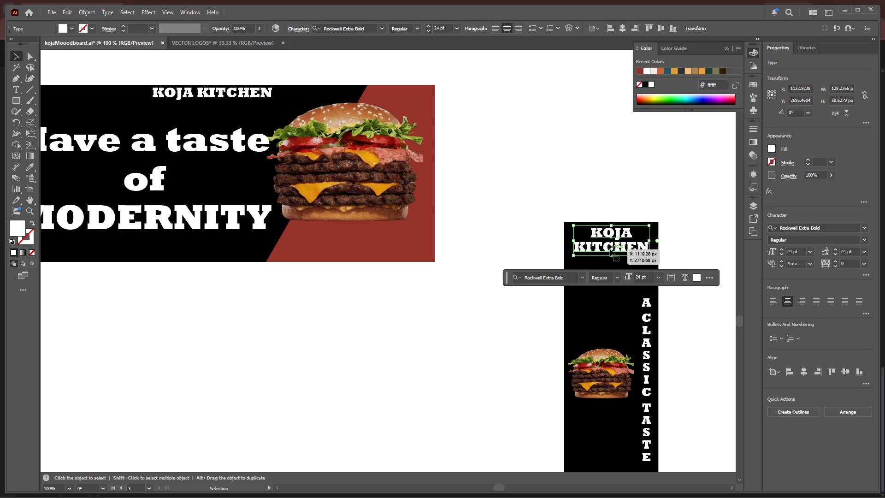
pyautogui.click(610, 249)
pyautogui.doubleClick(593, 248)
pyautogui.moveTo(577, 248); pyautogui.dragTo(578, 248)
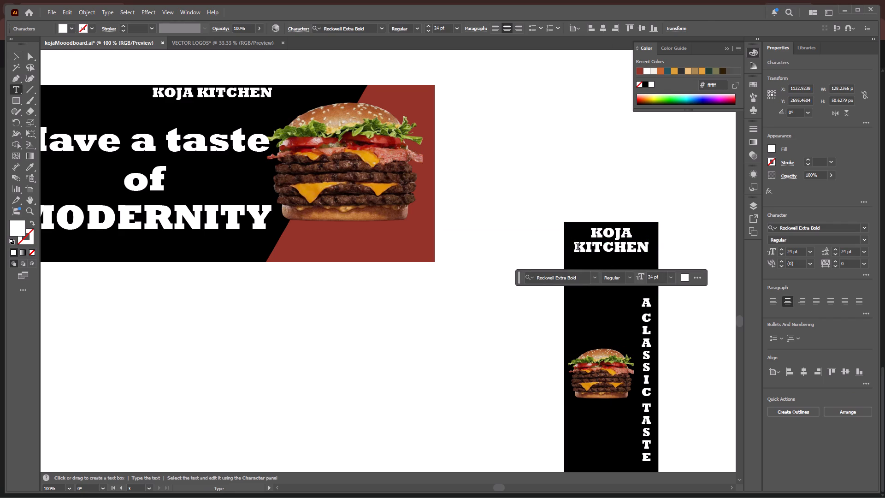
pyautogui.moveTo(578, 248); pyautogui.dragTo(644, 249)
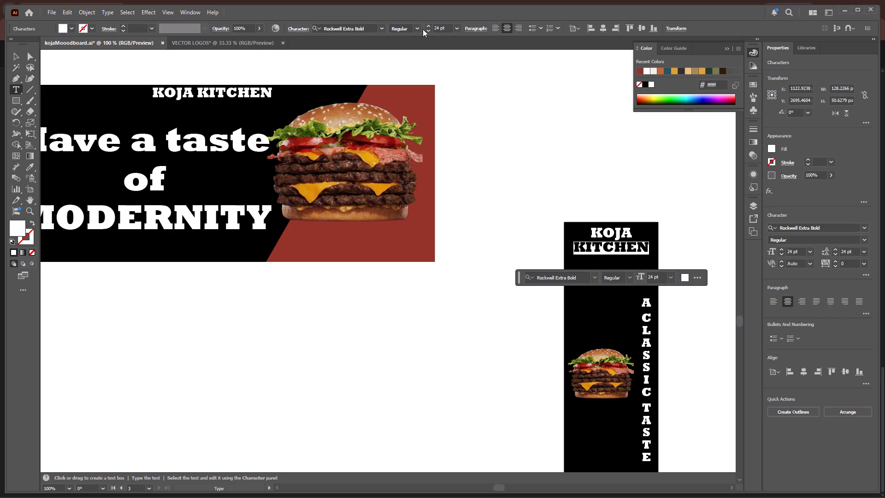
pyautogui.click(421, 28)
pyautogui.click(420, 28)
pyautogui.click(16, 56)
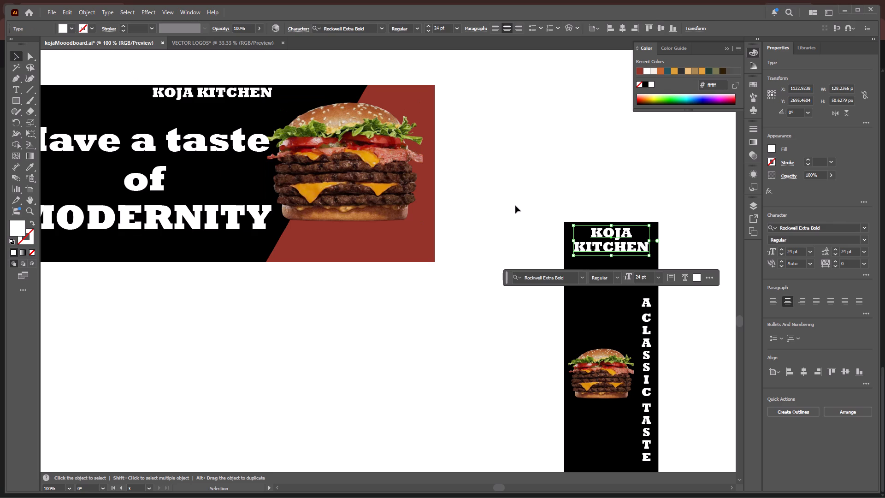
# Stretch the two-line KOJA KITCHEN text downward to a height of about 61 px, keeping its width.
pyautogui.moveTo(611, 256); pyautogui.dragTo(611, 259)
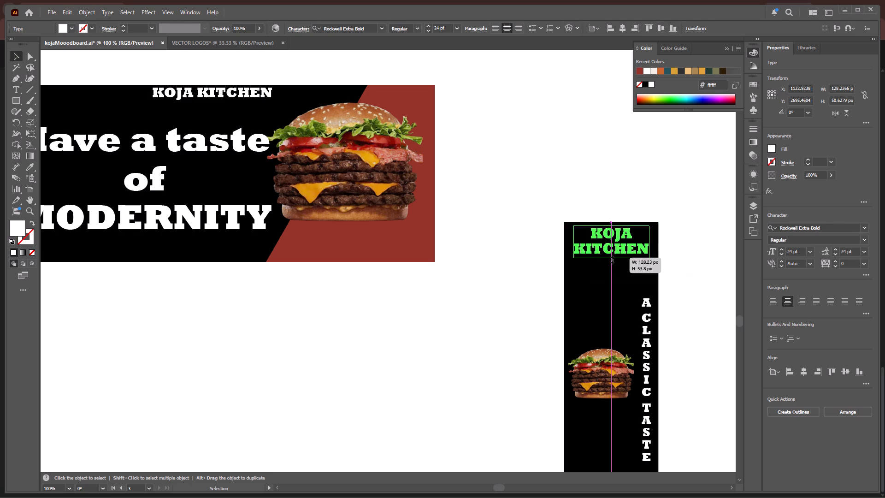
pyautogui.moveTo(611, 259); pyautogui.dragTo(612, 264)
pyautogui.click(617, 301)
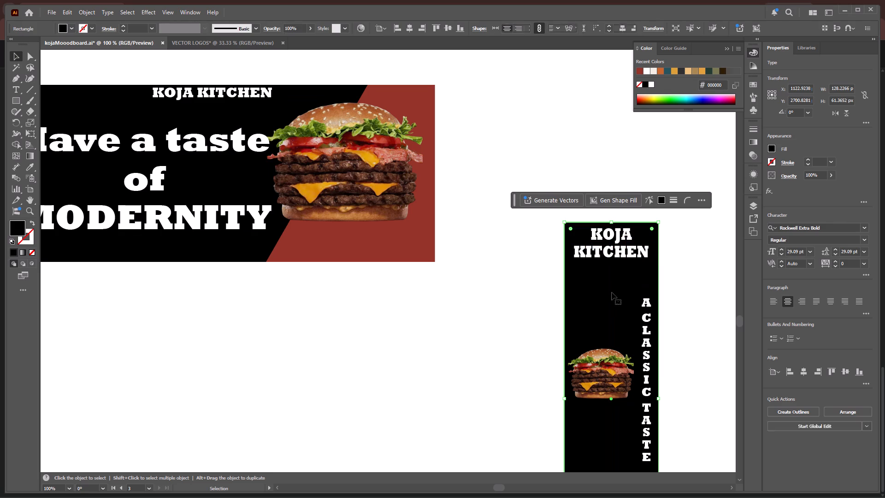
pyautogui.click(614, 255)
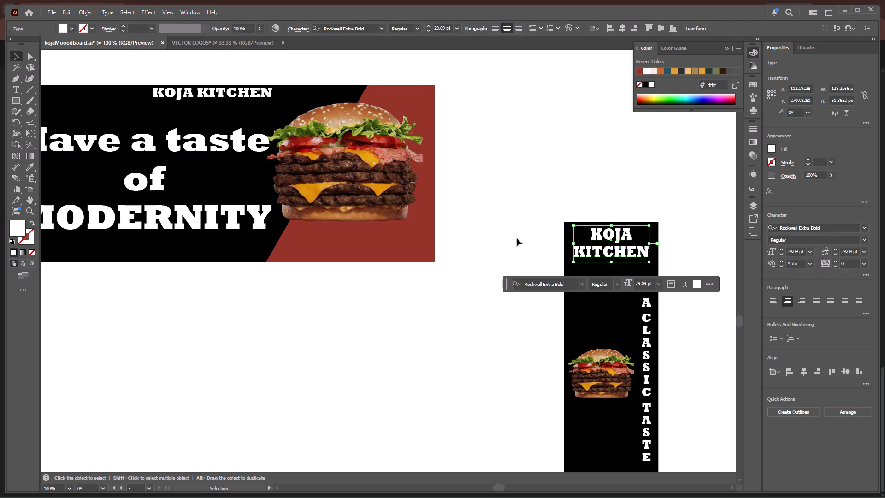
pyautogui.click(517, 237)
# Examine the layout of the tall ad frame from the KOJA KITCHEN heading down to BUY NOW.
pyautogui.scroll(-9, 519, 237)
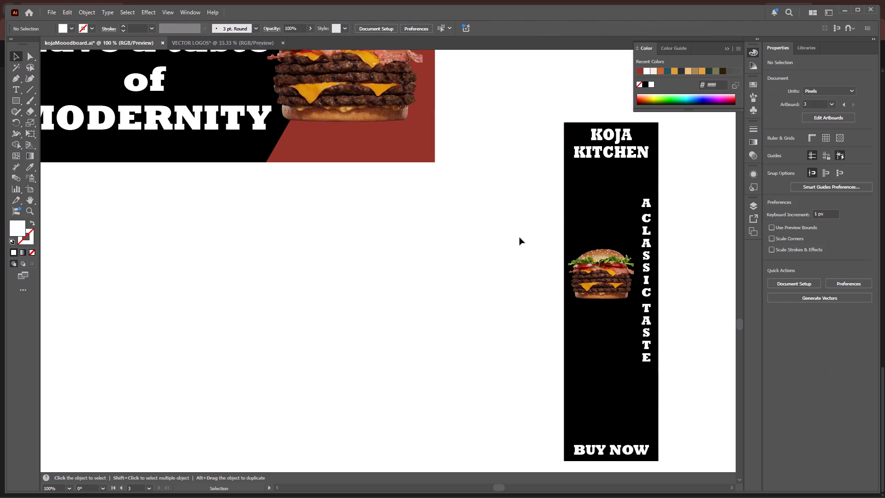
pyautogui.scroll(-2, 519, 237)
pyautogui.scroll(3, 519, 237)
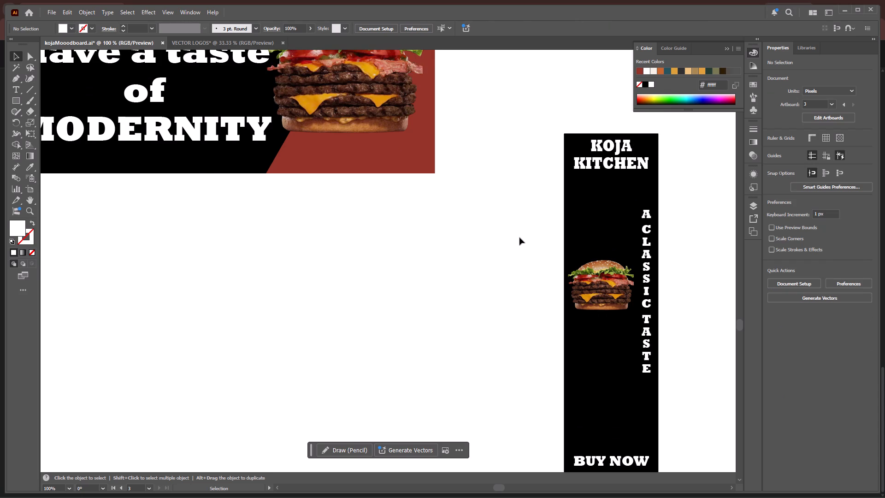
pyautogui.scroll(8, 519, 237)
pyautogui.scroll(-1, 519, 237)
pyautogui.scroll(1, 519, 237)
pyautogui.scroll(-4, 519, 237)
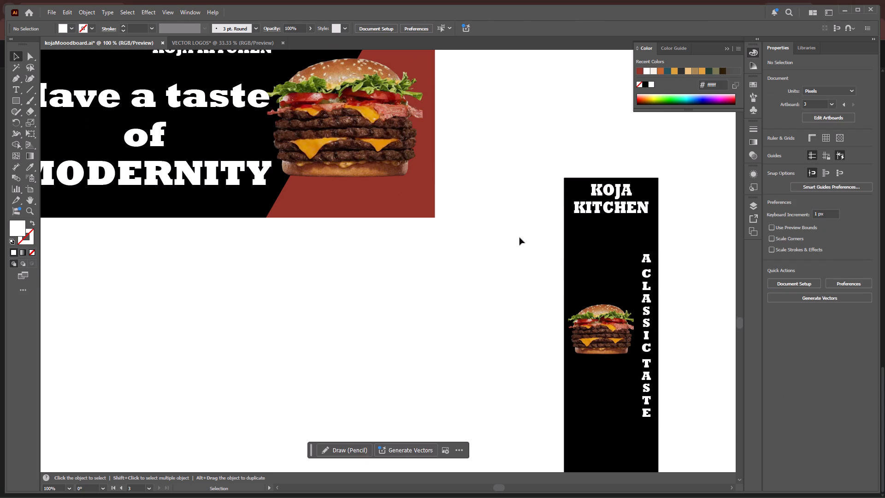
pyautogui.scroll(3, 519, 237)
pyautogui.scroll(-13, 519, 237)
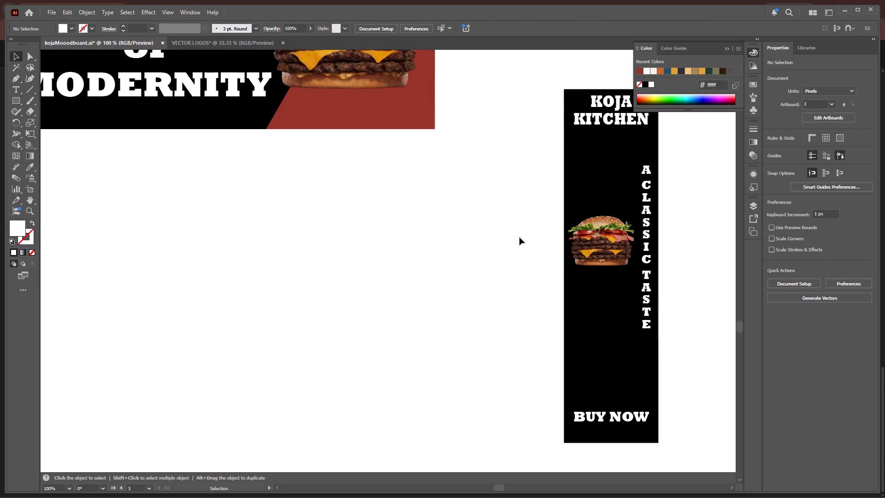
pyautogui.scroll(3, 519, 237)
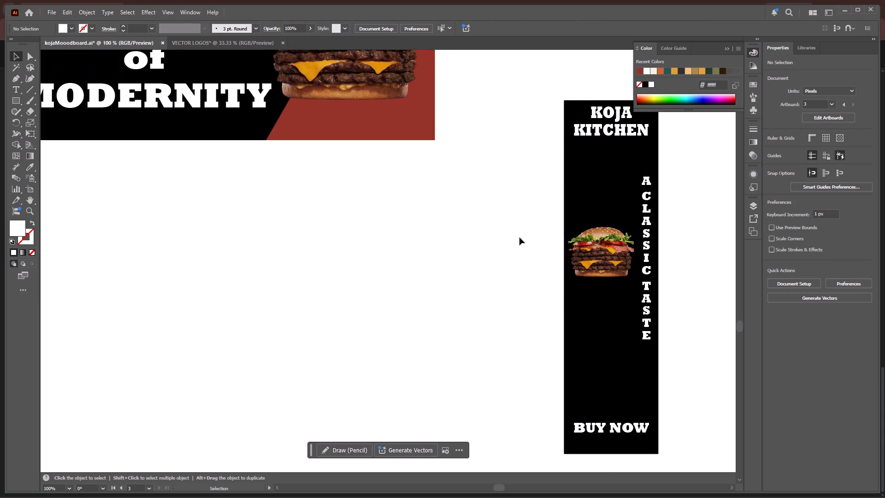
# Draw a closed diagonal band across the tall frame with the Pen tool, rising from left edge to right edge, about 160 px high at the right.
pyautogui.press('space')
pyautogui.press('space')
pyautogui.press('space')
pyautogui.press('space')
pyautogui.press('space')
pyautogui.press('space')
pyautogui.press('space')
pyautogui.press('space')
pyautogui.press('space')
pyautogui.press('space')
pyautogui.press('space')
pyautogui.press('space')
pyautogui.press('space')
pyautogui.press('space')
pyautogui.press('space')
pyautogui.press('space')
pyautogui.press('space')
pyautogui.press('space')
pyautogui.moveTo(522, 237); pyautogui.dragTo(419, 230)
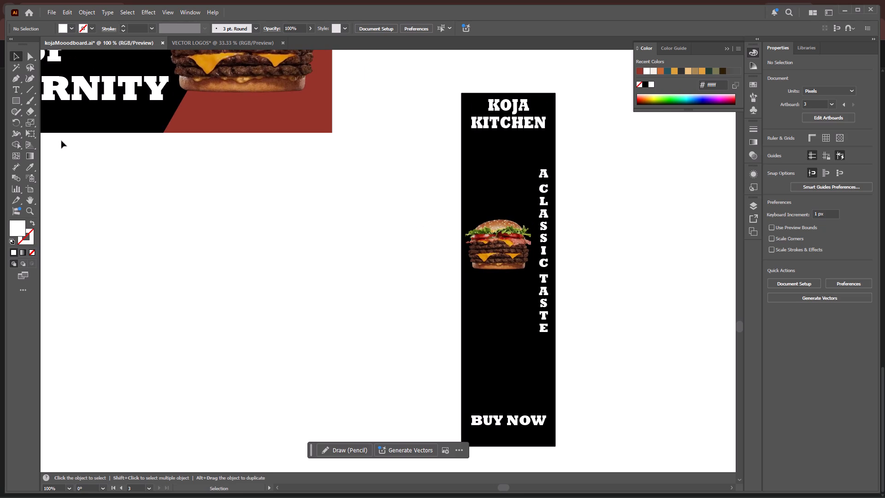
pyautogui.click(12, 80)
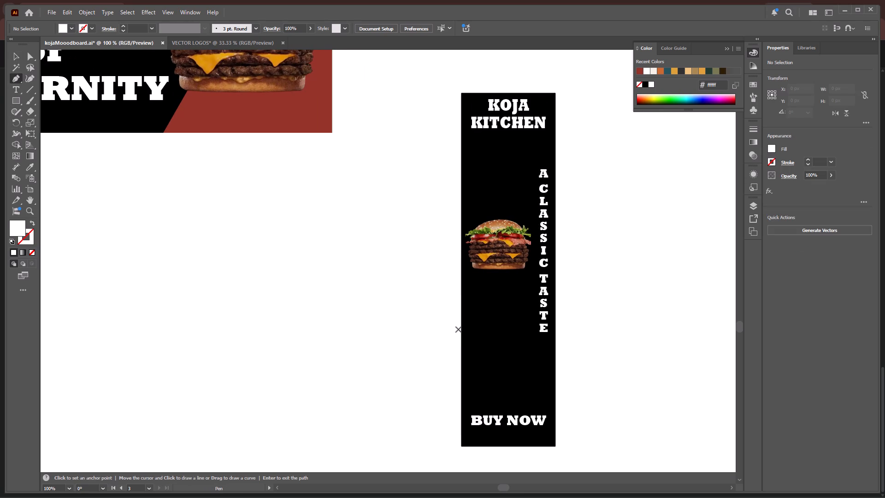
pyautogui.click(461, 322)
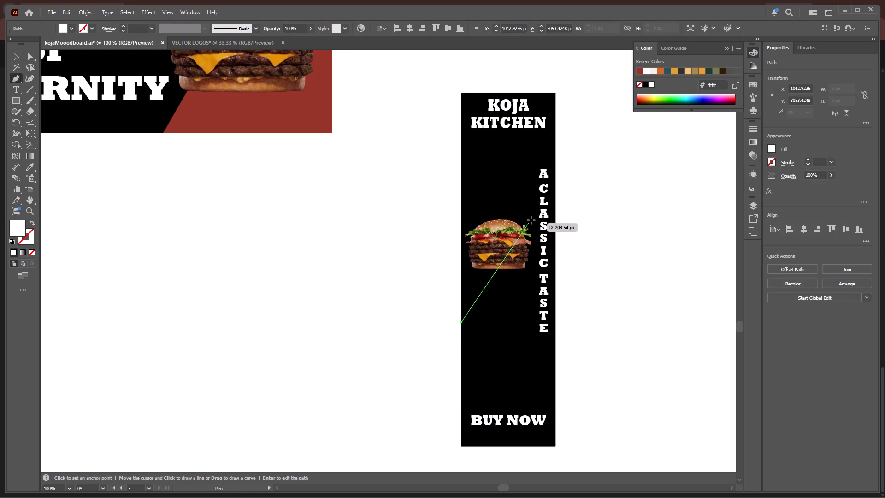
pyautogui.click(555, 114)
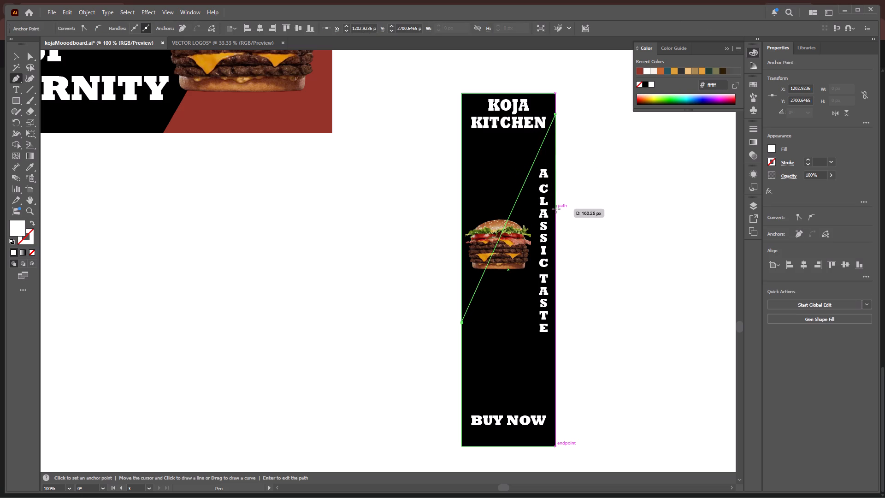
pyautogui.click(555, 209)
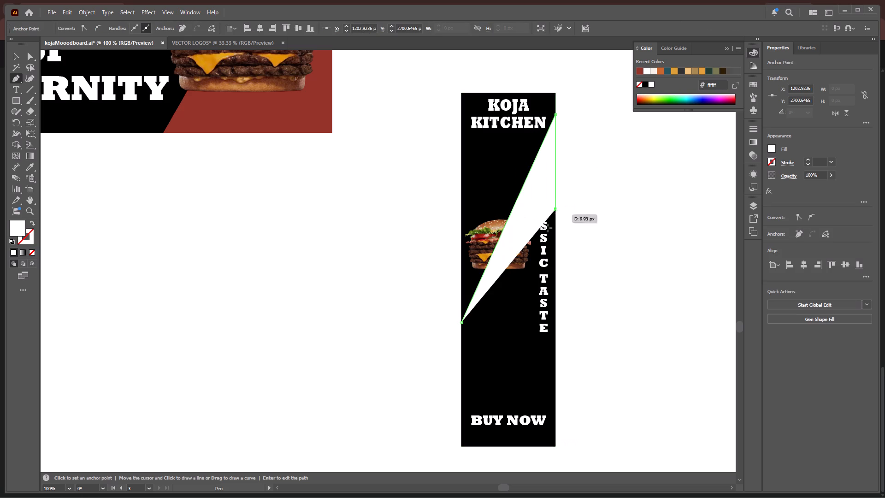
pyautogui.click(462, 413)
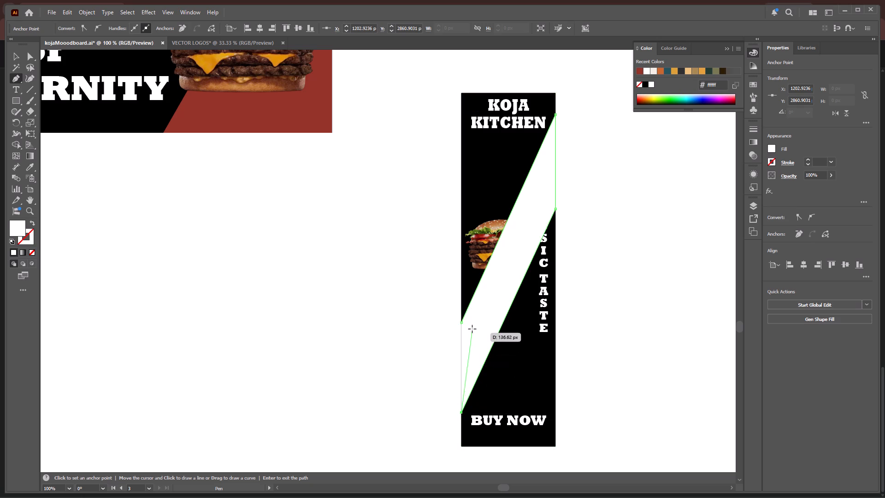
pyautogui.click(461, 322)
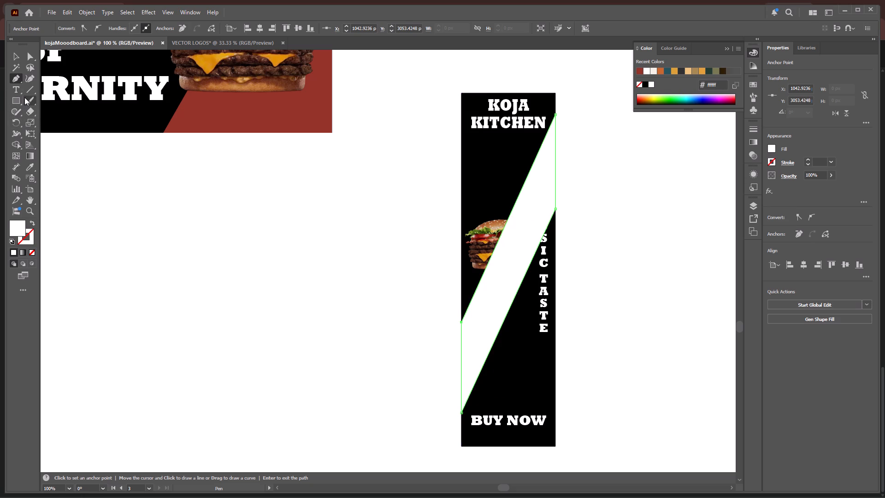
# Fill the diagonal band with the red (933328) sampled from the slanted panel of the wide ad using the Eyedropper.
pyautogui.click(31, 167)
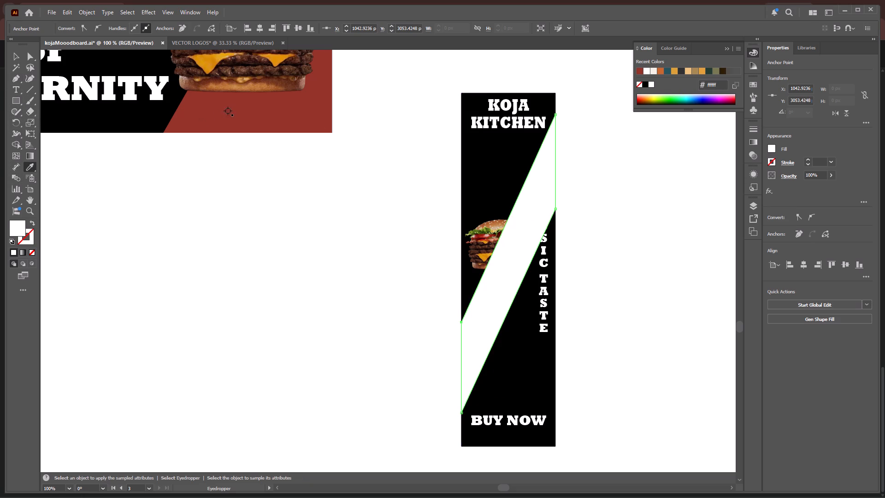
pyautogui.click(227, 113)
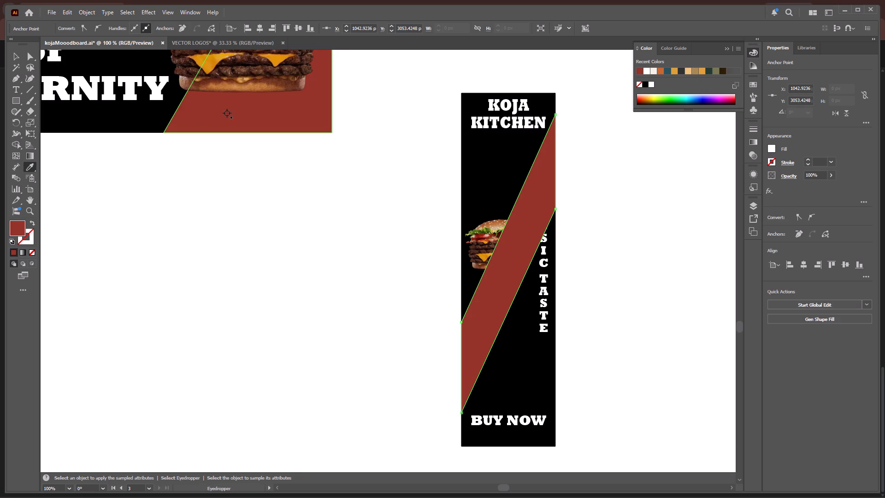
# Send the red diagonal band backward until it lies behind the text and the burger but above the black background.
pyautogui.click(12, 57)
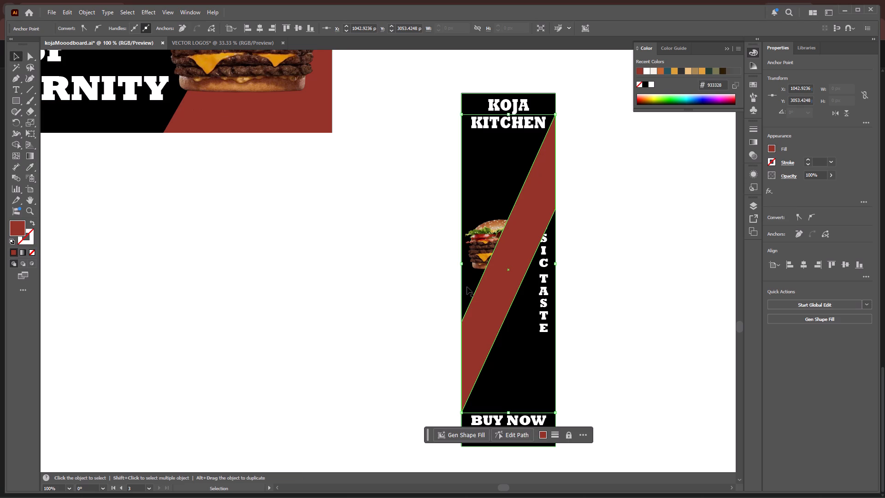
pyautogui.hotkey('ctrl', '[')
pyautogui.hotkey('ctrl', '[')
pyautogui.hotkey('ctrl', '[')
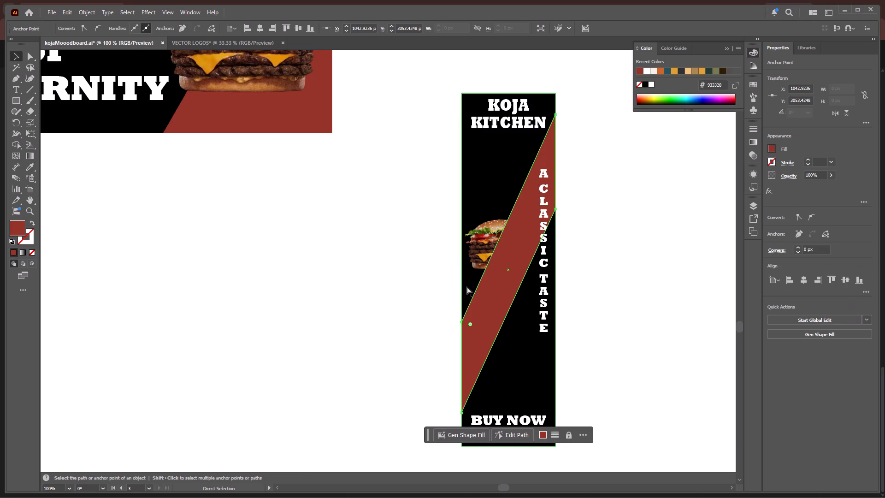
pyautogui.hotkey('ctrl', '[')
pyautogui.hotkey('ctrl', '[')
pyautogui.hotkey('ctrl', '[')
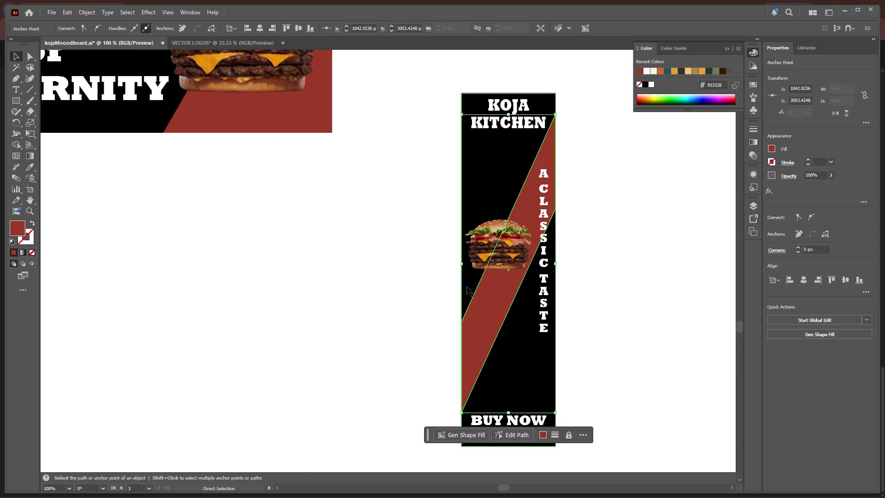
pyautogui.click(523, 332)
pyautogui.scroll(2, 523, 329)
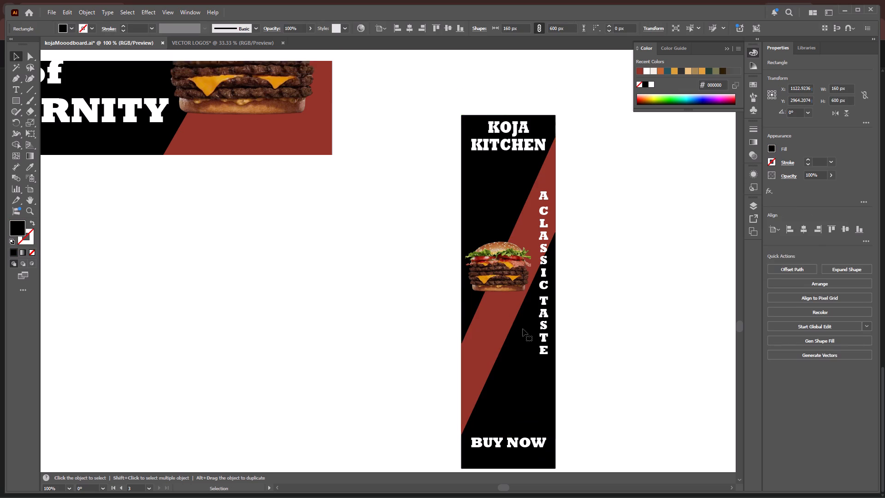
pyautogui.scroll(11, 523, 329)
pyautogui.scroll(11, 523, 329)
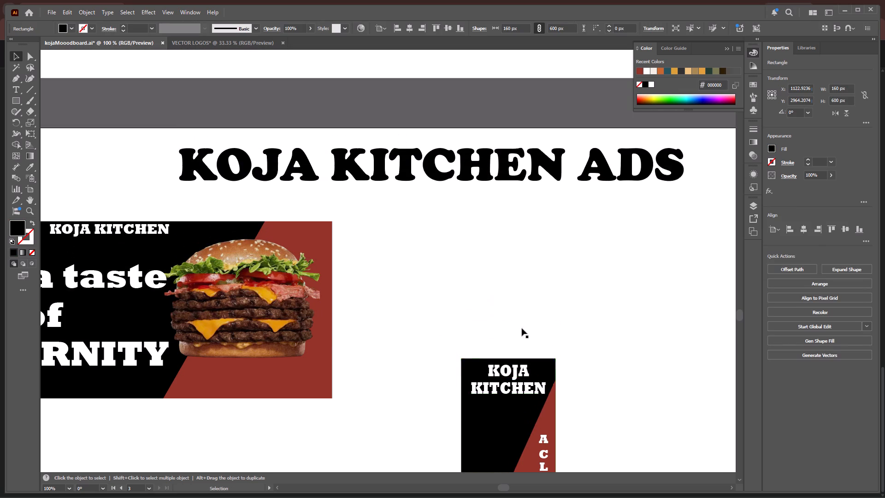
# Examine the wide and tall ads against the moodboard and logo artboards, ending on the tall frame's full layout.
pyautogui.scroll(13, 522, 328)
pyautogui.scroll(-16, 522, 328)
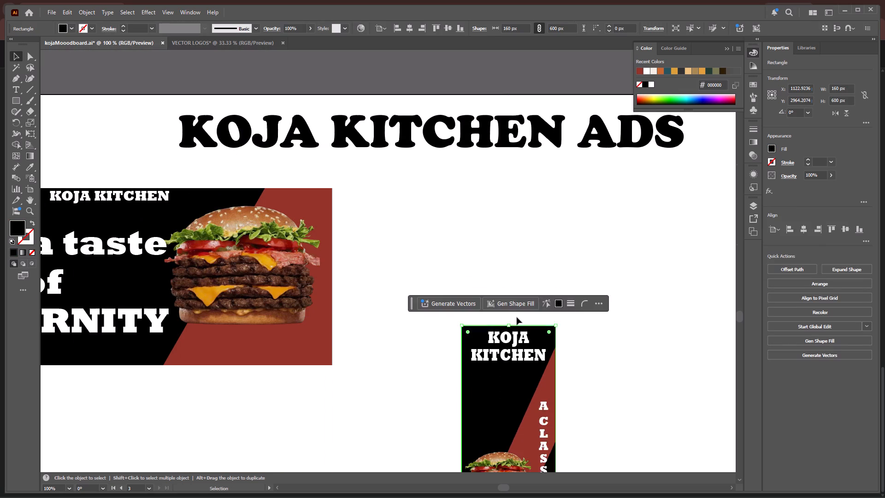
pyautogui.scroll(-3, 517, 317)
pyautogui.scroll(6, 503, 304)
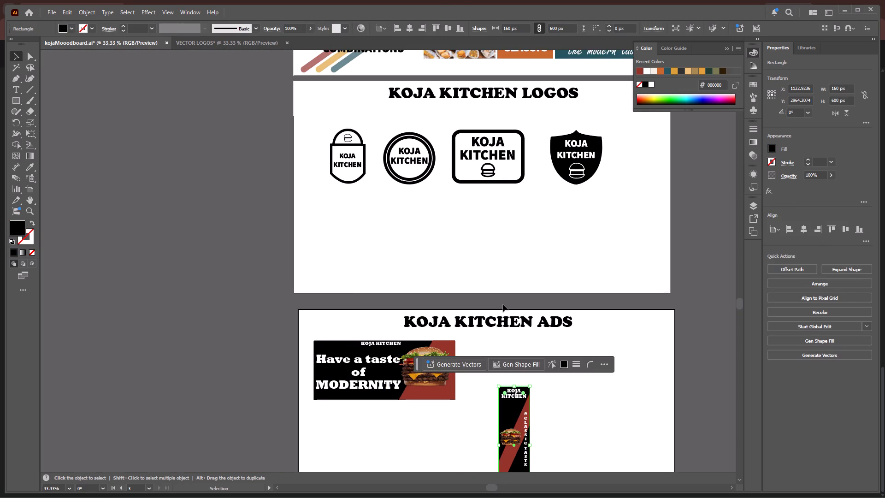
pyautogui.scroll(20, 503, 304)
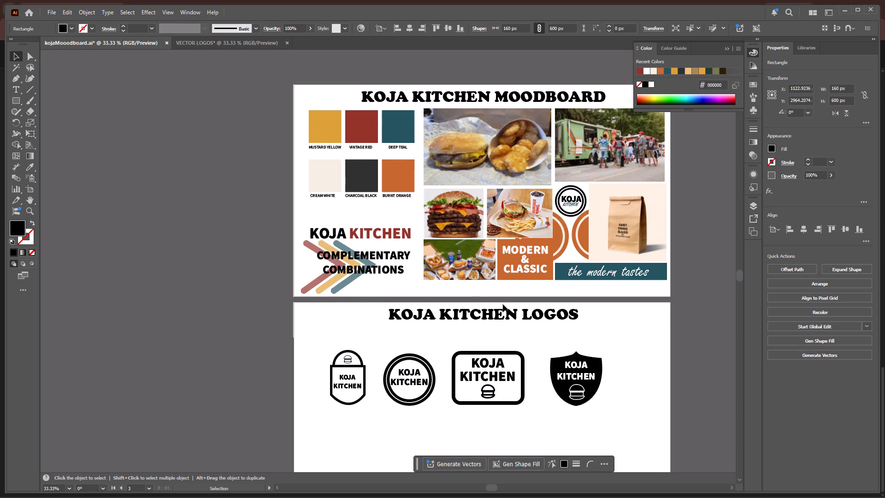
pyautogui.scroll(-20, 503, 304)
pyautogui.scroll(-4, 503, 304)
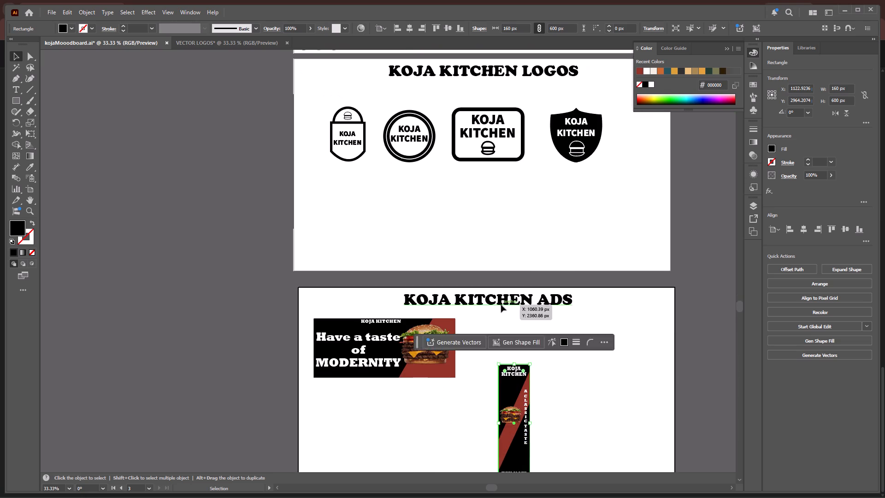
pyautogui.scroll(-12, 501, 305)
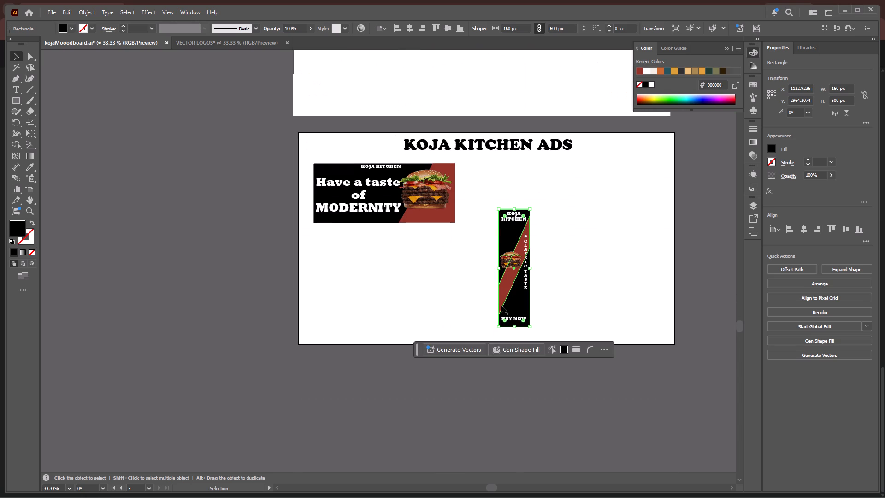
pyautogui.keyDown('alt'); pyautogui.scroll(2, 501, 305); pyautogui.keyUp('alt')
pyautogui.press('space')
pyautogui.press('space')
pyautogui.press('space')
pyautogui.press('space')
pyautogui.press('space')
pyautogui.press('space')
pyautogui.press('space')
pyautogui.press('space')
pyautogui.press('space')
pyautogui.press('space')
pyautogui.press('space')
pyautogui.press('space')
pyautogui.press('space')
pyautogui.press('space')
pyautogui.press('space')
pyautogui.press('space')
pyautogui.moveTo(583, 322); pyautogui.dragTo(576, 318)
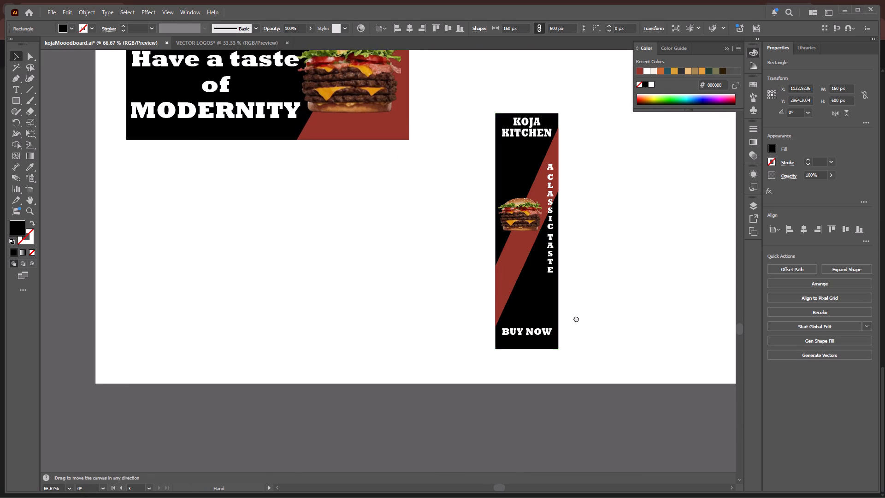
pyautogui.moveTo(576, 318); pyautogui.dragTo(468, 274)
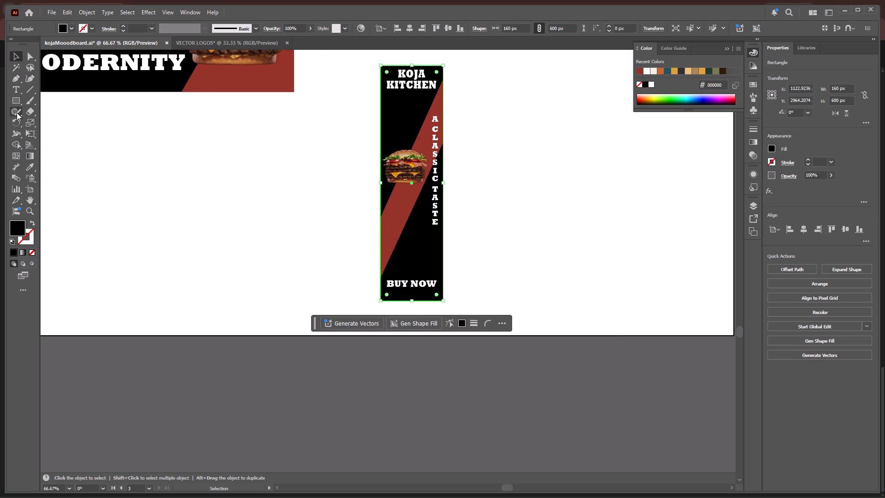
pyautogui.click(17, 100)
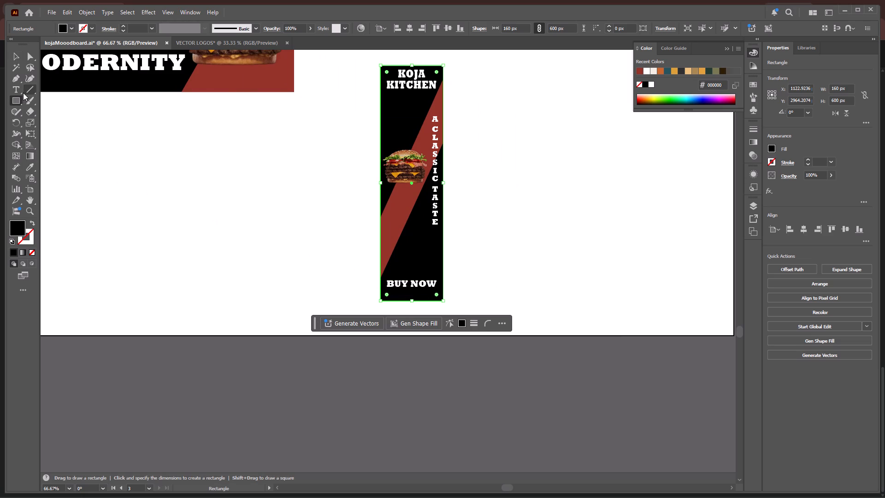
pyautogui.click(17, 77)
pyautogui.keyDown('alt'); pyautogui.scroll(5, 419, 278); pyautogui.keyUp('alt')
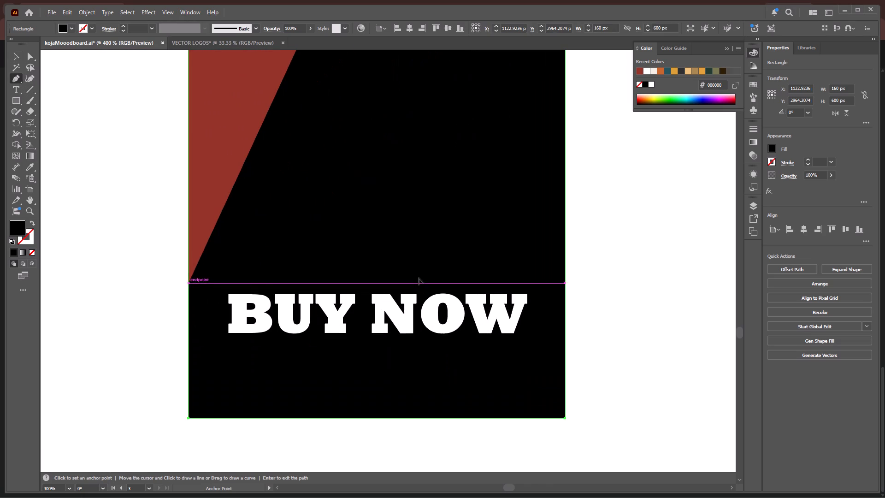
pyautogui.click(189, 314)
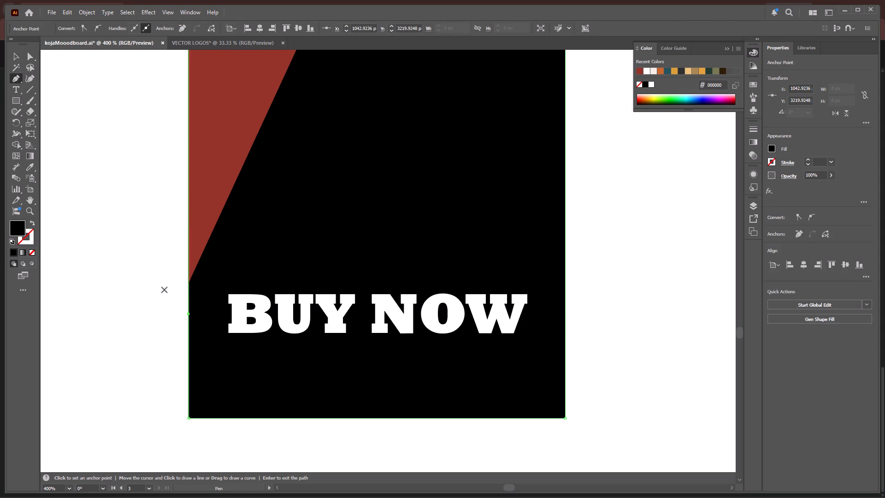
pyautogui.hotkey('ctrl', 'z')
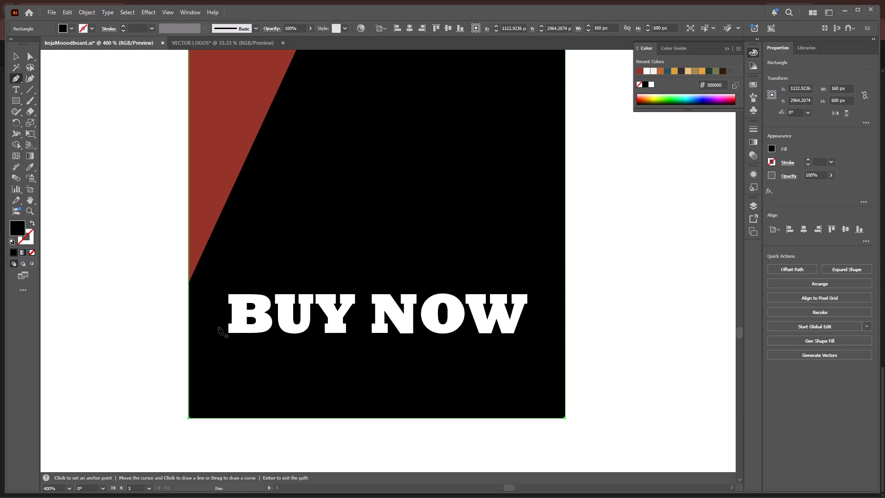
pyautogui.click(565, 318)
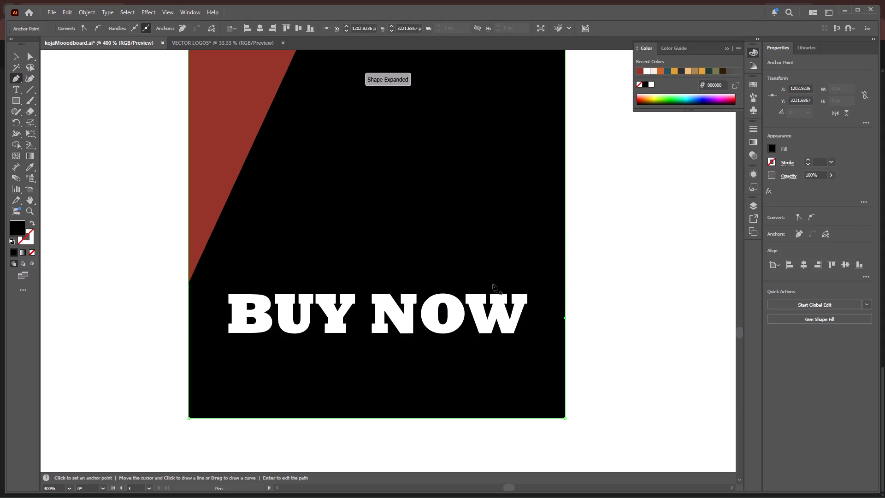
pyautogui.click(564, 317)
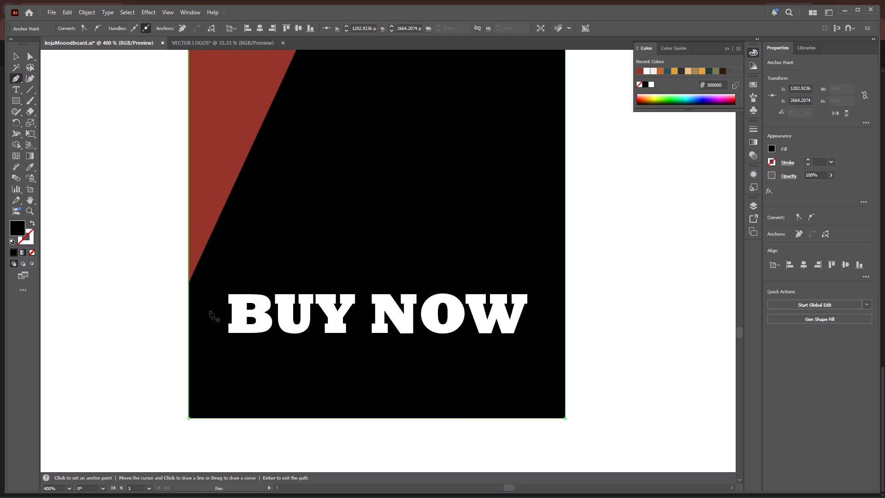
# With the Pen tool, start a jagged burst outline beside the B of BUY NOW and run its spiky top edge about 150 px across.
pyautogui.click(200, 314)
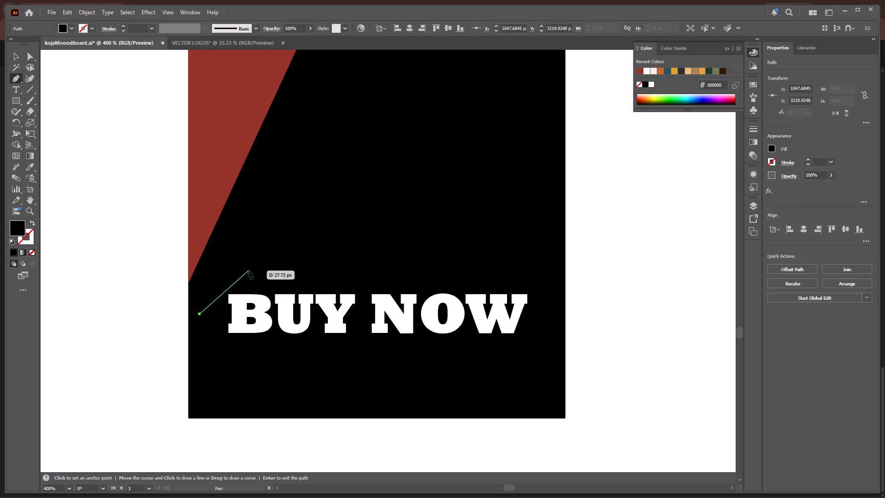
pyautogui.click(247, 269)
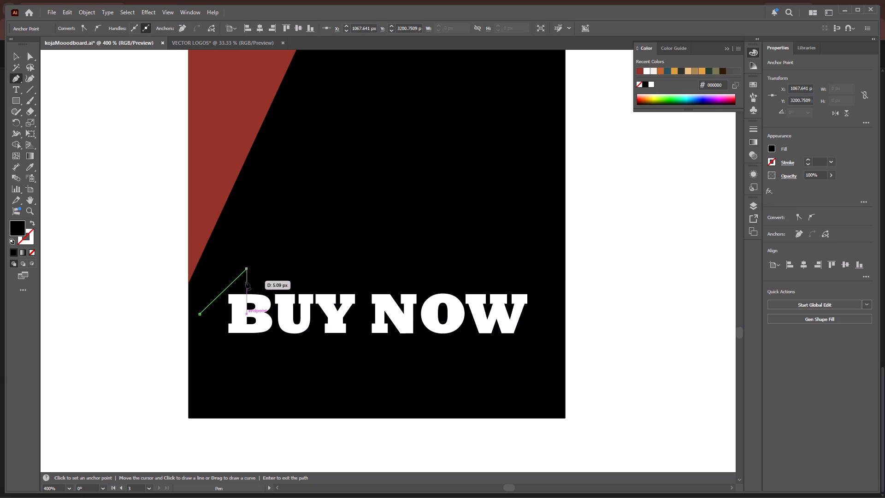
pyautogui.click(246, 282)
pyautogui.click(330, 268)
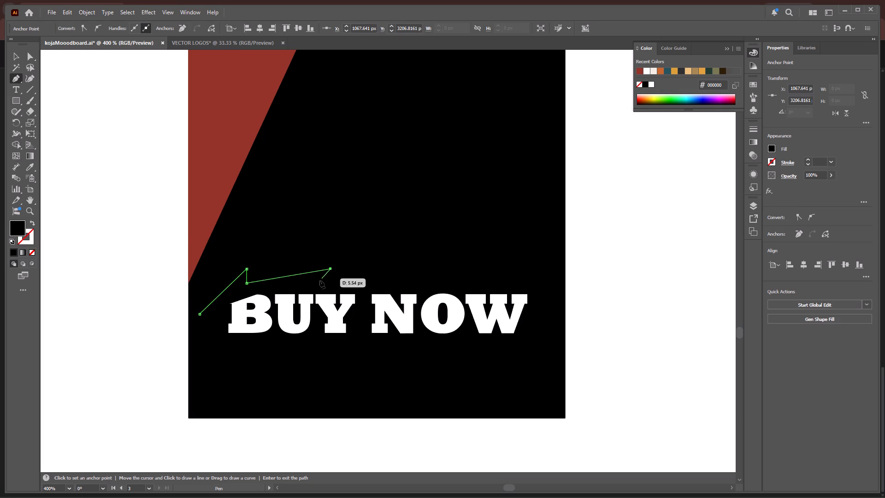
pyautogui.click(319, 282)
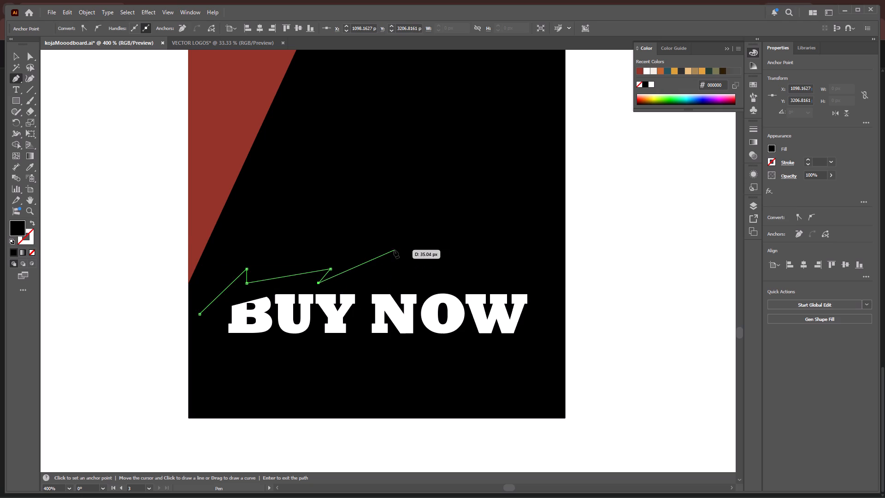
pyautogui.click(397, 248)
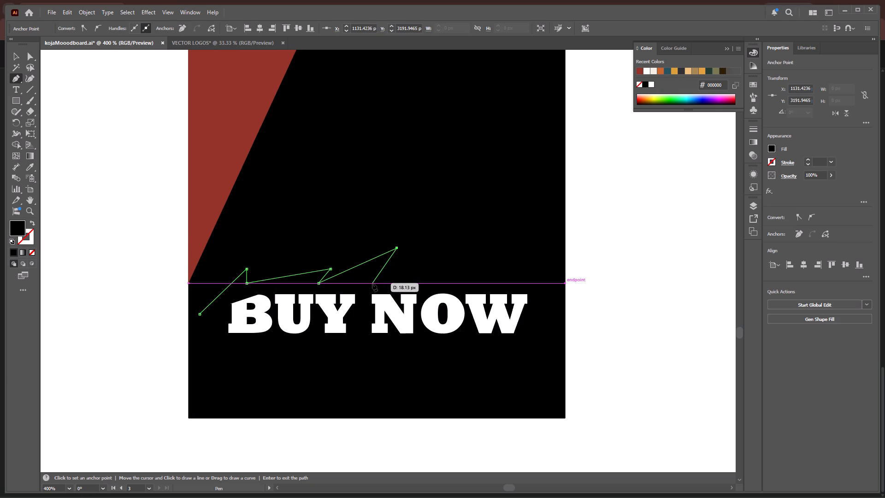
pyautogui.click(372, 283)
pyautogui.click(489, 253)
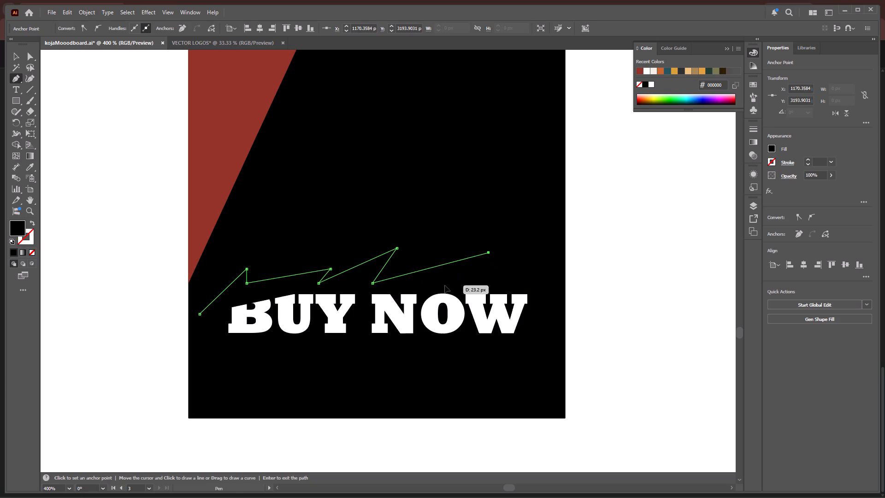
pyautogui.click(445, 285)
pyautogui.click(530, 255)
pyautogui.click(516, 280)
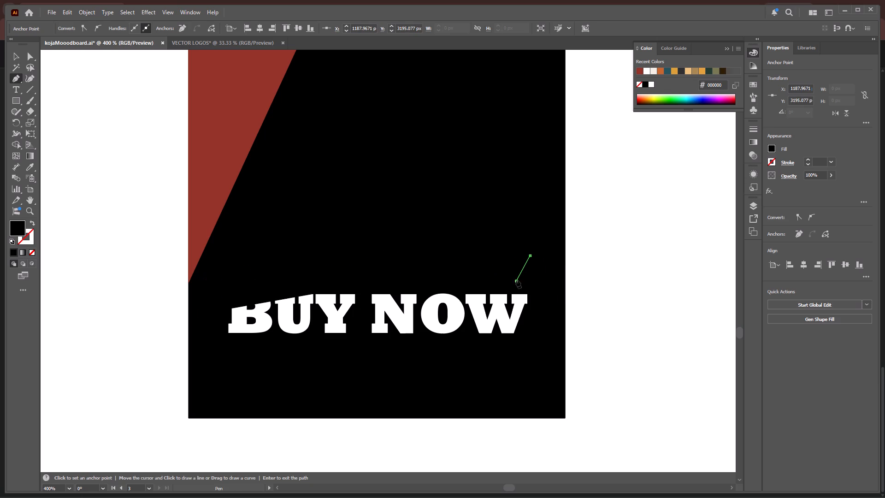
pyautogui.click(551, 270)
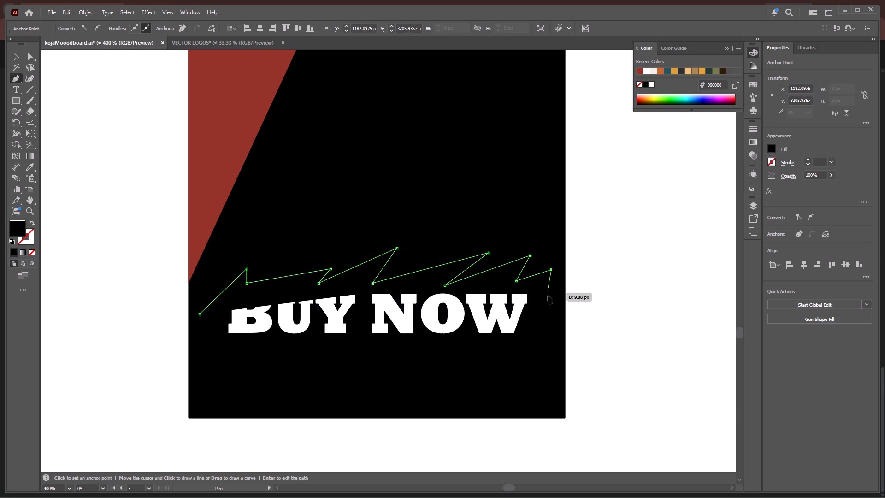
# Continue the jagged outline down past the W of BUY NOW and turn it inward beneath the end of the text.
pyautogui.click(533, 307)
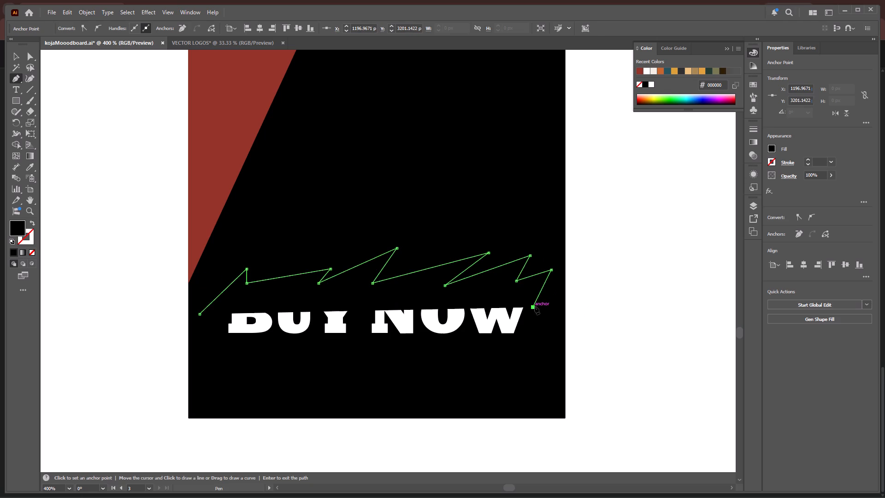
pyautogui.click(555, 316)
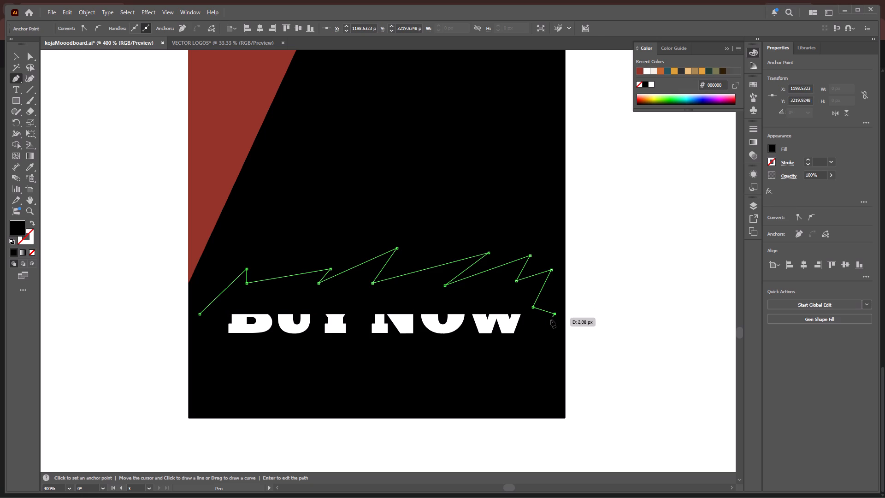
pyautogui.click(538, 344)
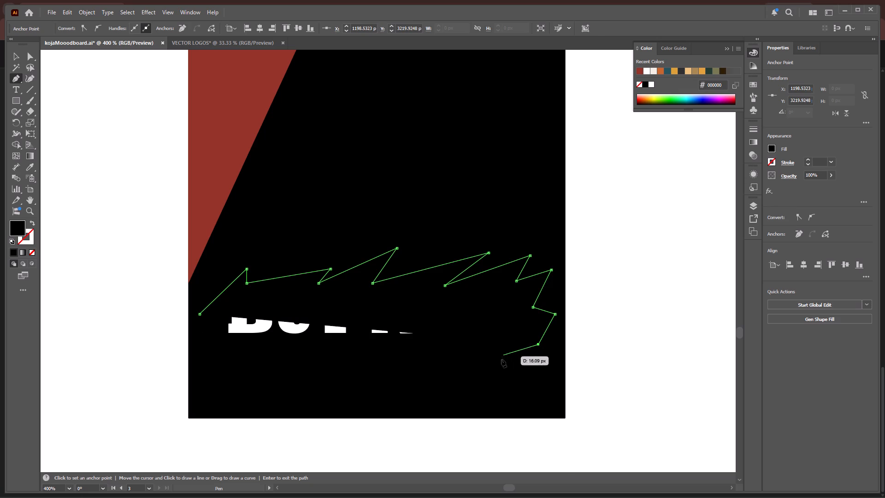
pyautogui.click(501, 365)
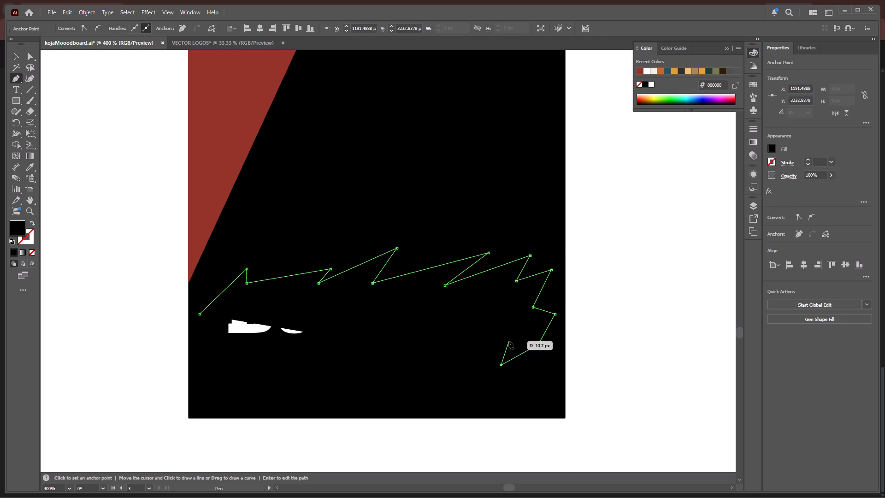
pyautogui.click(509, 341)
pyautogui.click(475, 354)
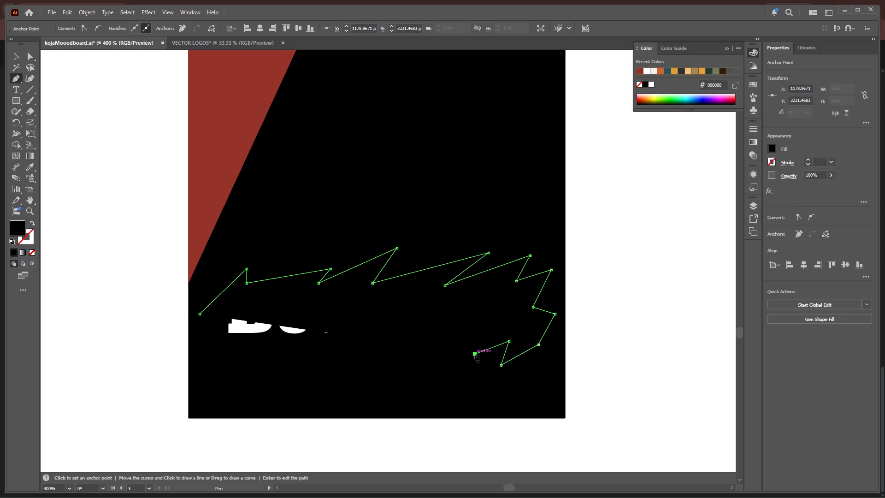
# Swap the unfinished outline's fill and stroke, giving it no fill and a 1 pt black stroke.
pyautogui.click(32, 223)
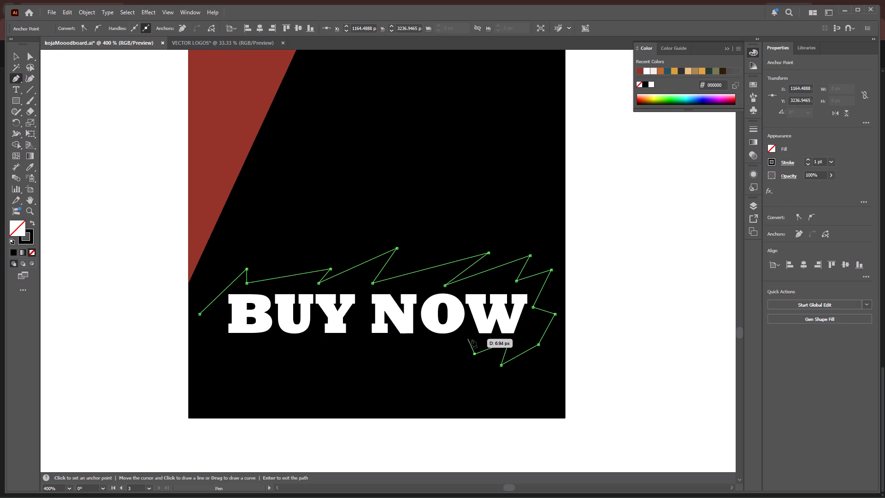
# Continue the outline in zigzag spikes beneath BUY NOW, from under the W back to below and just before the B.
pyautogui.click(482, 342)
pyautogui.click(417, 369)
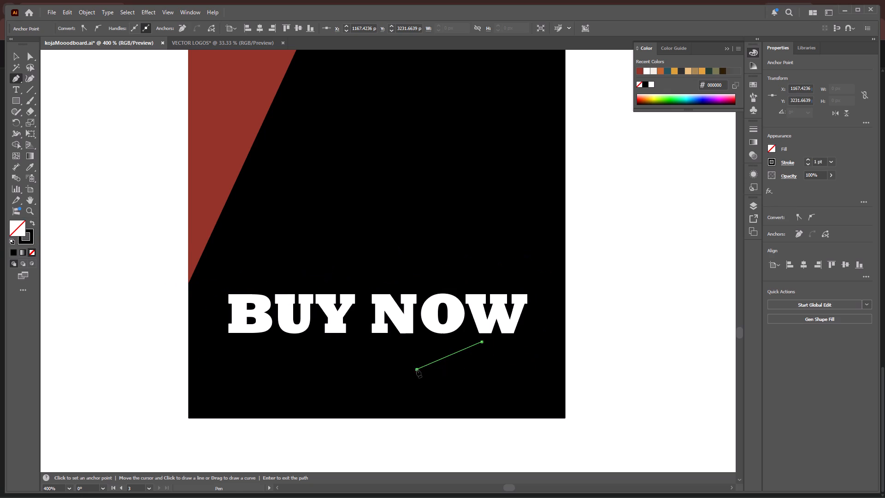
pyautogui.click(451, 343)
pyautogui.click(339, 375)
pyautogui.click(401, 346)
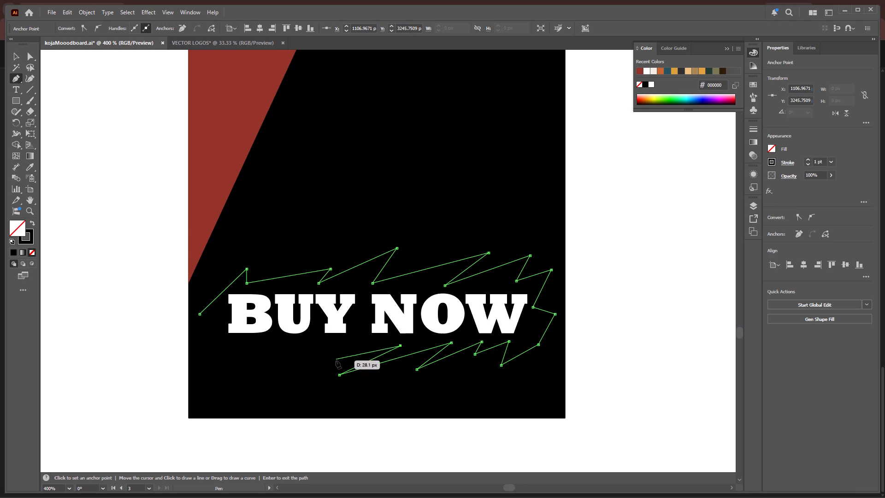
pyautogui.click(354, 357)
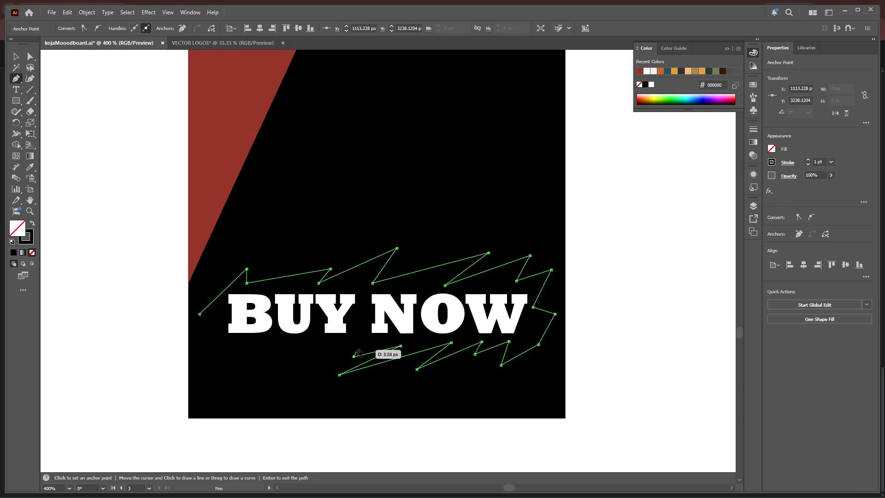
pyautogui.click(361, 343)
pyautogui.click(298, 353)
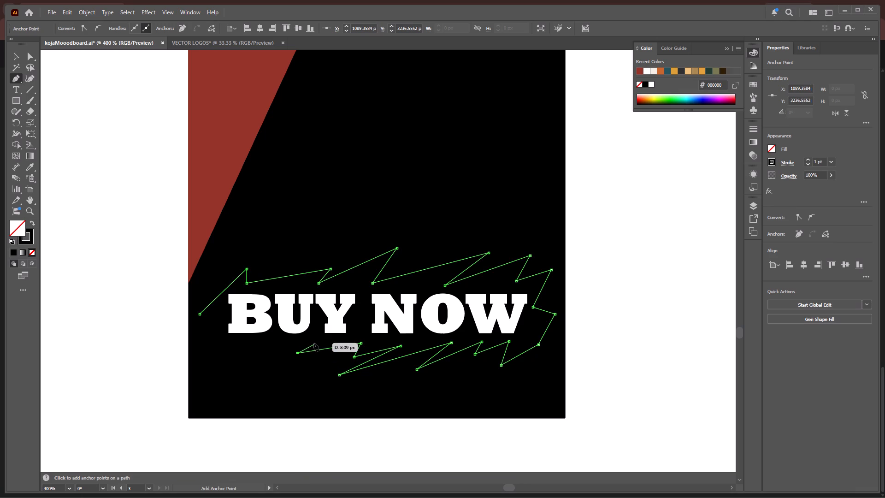
pyautogui.click(314, 343)
pyautogui.click(243, 363)
pyautogui.click(261, 350)
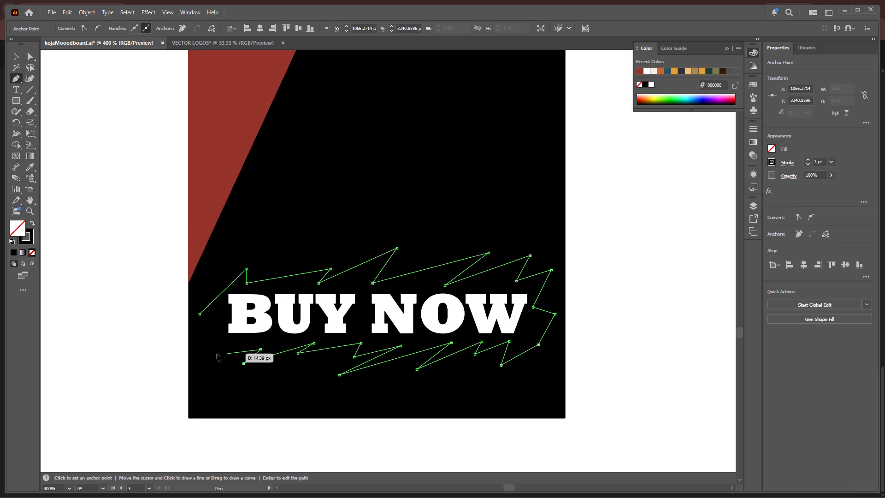
pyautogui.click(205, 368)
# Zigzag the outline up beside the B of BUY NOW and close it at its starting point.
pyautogui.click(218, 344)
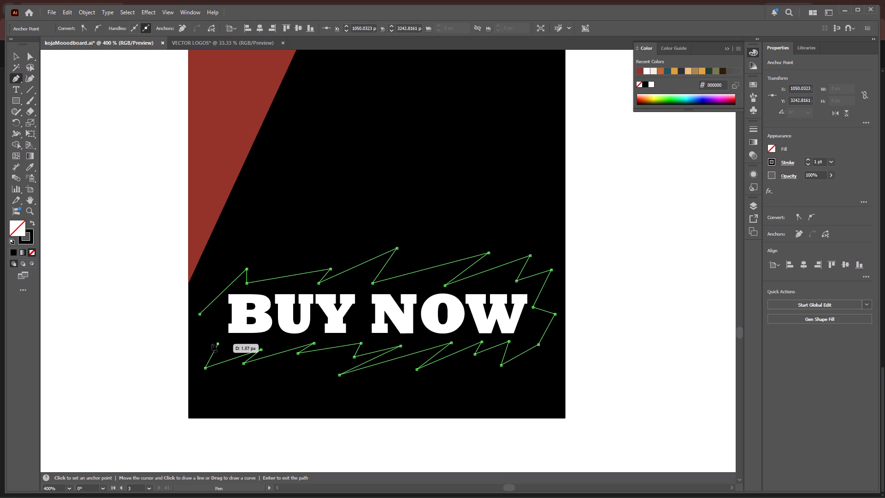
pyautogui.click(196, 341)
pyautogui.click(216, 325)
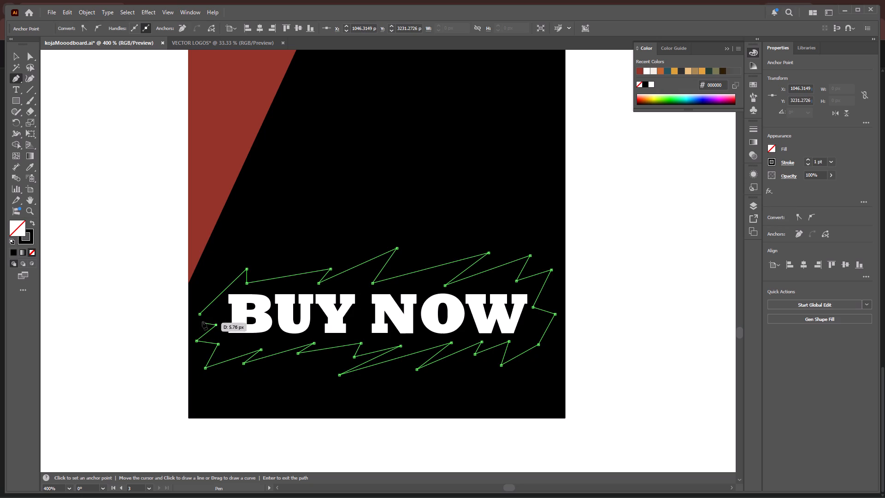
pyautogui.click(201, 314)
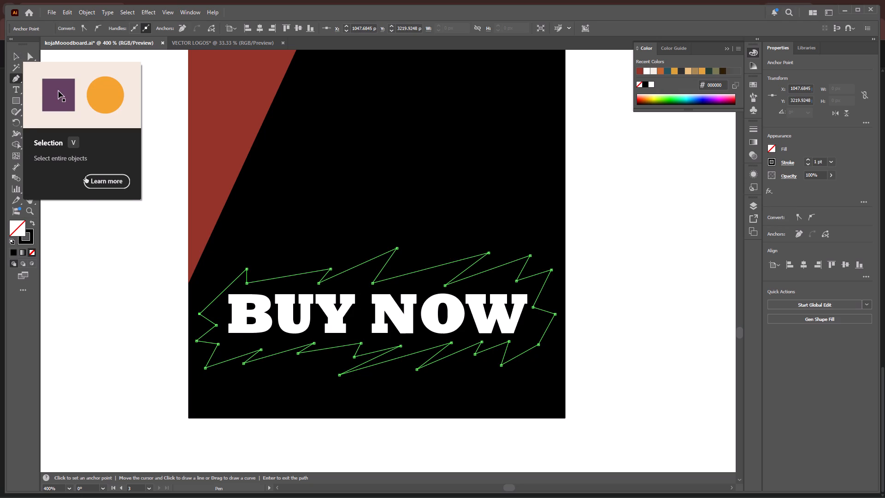
# Fill the jagged burst with the moodboard's BURNT ORANGE swatch and no stroke, using the Eyedropper.
pyautogui.scroll(7, 90, 224)
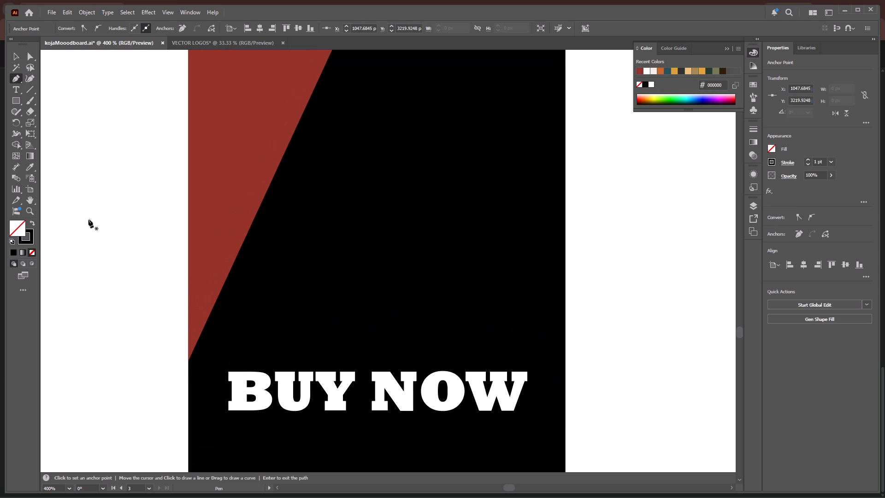
pyautogui.scroll(2, 88, 219)
pyautogui.click(29, 167)
pyautogui.keyDown('alt'); pyautogui.scroll(-2, 123, 207); pyautogui.keyUp('alt')
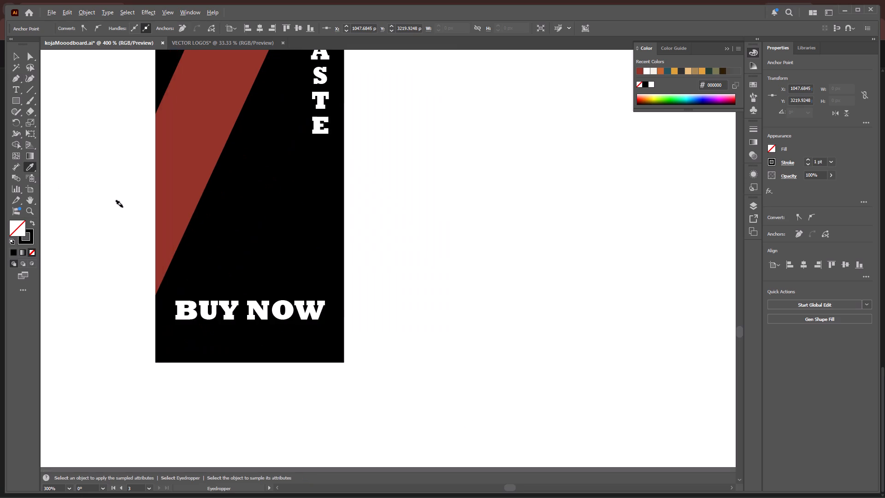
pyautogui.keyDown('alt'); pyautogui.scroll(-2, 123, 207); pyautogui.keyUp('alt')
pyautogui.scroll(20, 150, 208)
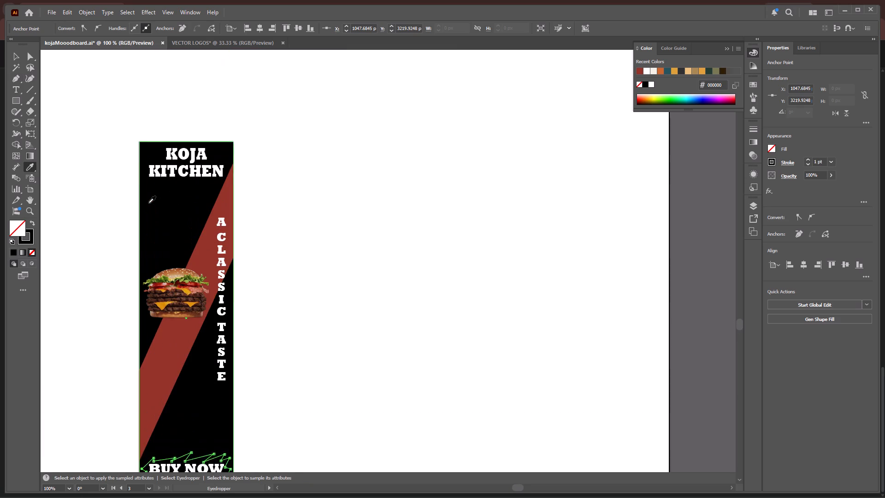
pyautogui.scroll(6, 148, 203)
pyautogui.press('space')
pyautogui.press('space')
pyautogui.press('space')
pyautogui.press('space')
pyautogui.press('space')
pyautogui.press('space')
pyautogui.press('space')
pyautogui.press('space')
pyautogui.press('space')
pyautogui.press('space')
pyautogui.press('space')
pyautogui.press('space')
pyautogui.press('space')
pyautogui.press('space')
pyautogui.press('space')
pyautogui.press('space')
pyautogui.press('space')
pyautogui.press('space')
pyautogui.press('space')
pyautogui.press('space')
pyautogui.moveTo(82, 168); pyautogui.dragTo(402, 294)
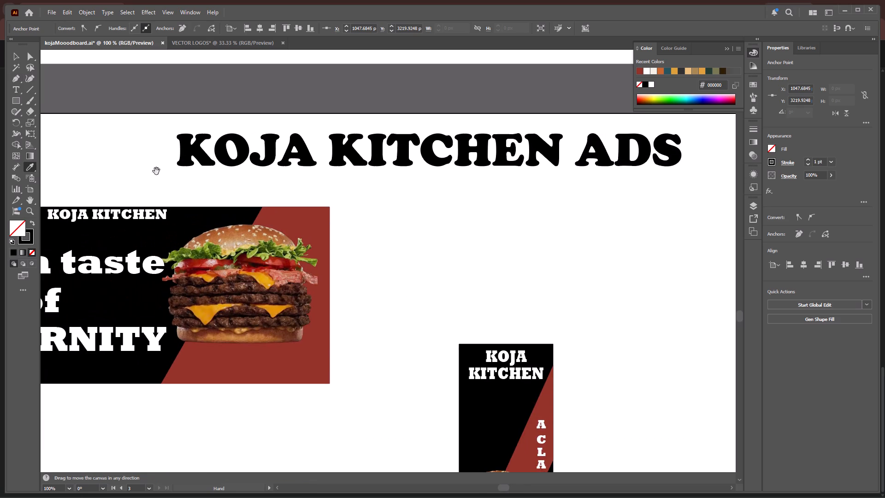
pyautogui.moveTo(134, 154); pyautogui.dragTo(237, 280)
pyautogui.moveTo(175, 112); pyautogui.dragTo(251, 258)
pyautogui.keyDown('alt'); pyautogui.scroll(-2, 248, 243); pyautogui.keyUp('alt')
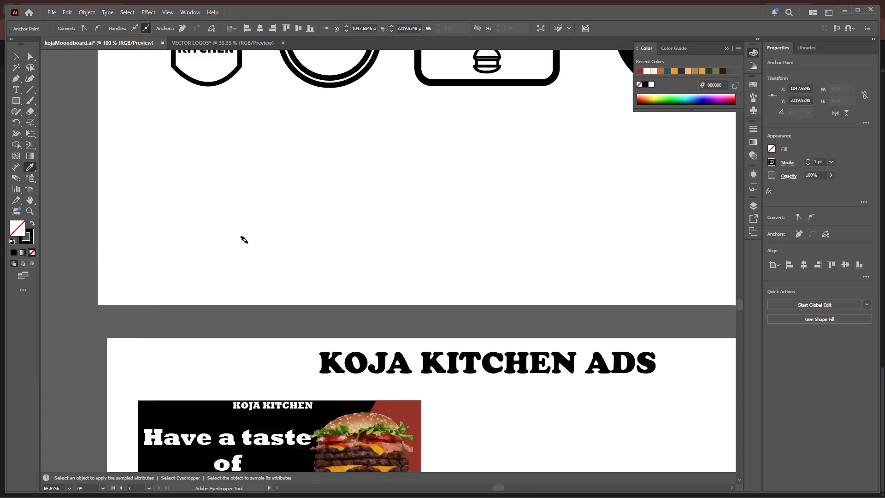
pyautogui.keyDown('alt'); pyautogui.scroll(-3, 248, 243); pyautogui.keyUp('alt')
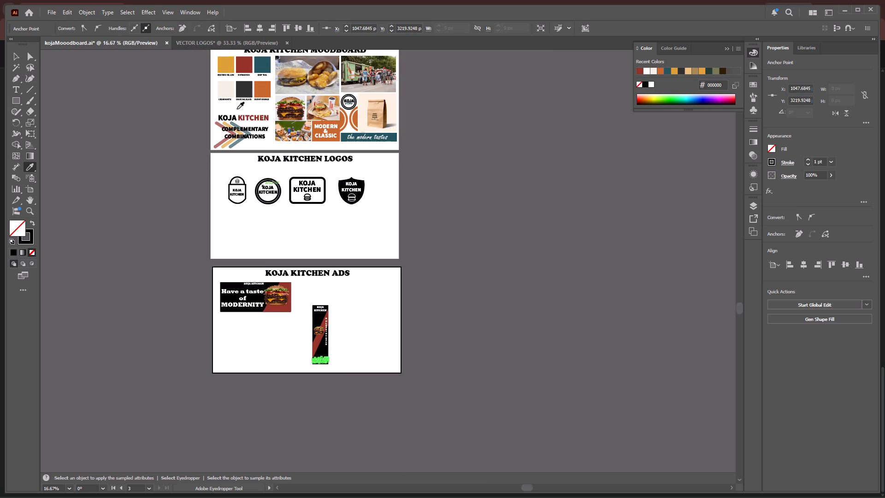
pyautogui.click(260, 90)
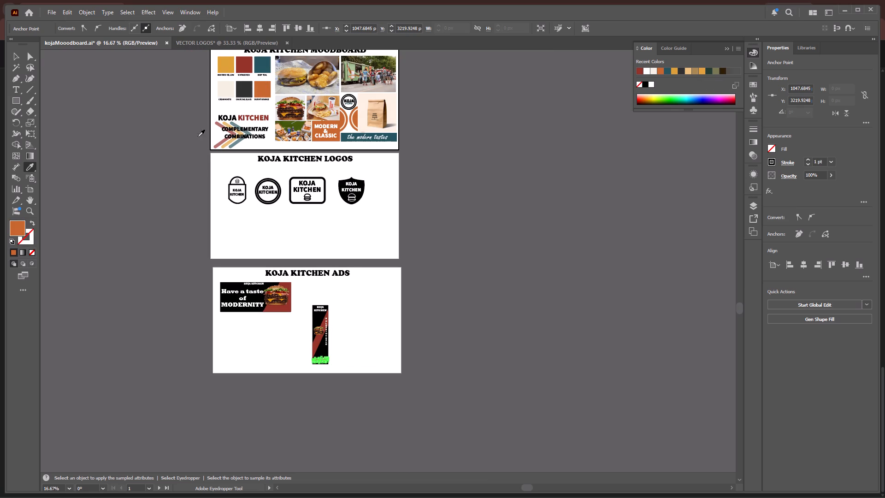
pyautogui.click(17, 58)
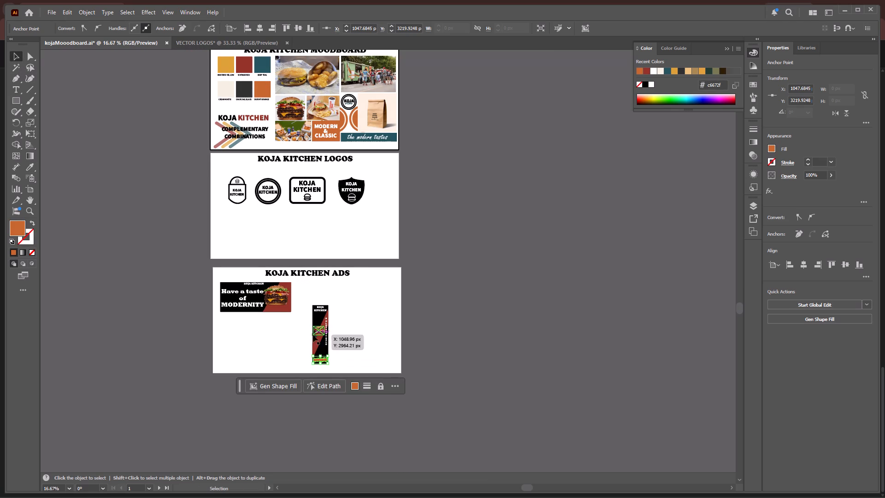
# Send the orange burst two levels backward so it sits behind the tall ad's BUY NOW text.
pyautogui.keyDown('alt'); pyautogui.scroll(3, 317, 335); pyautogui.keyUp('alt')
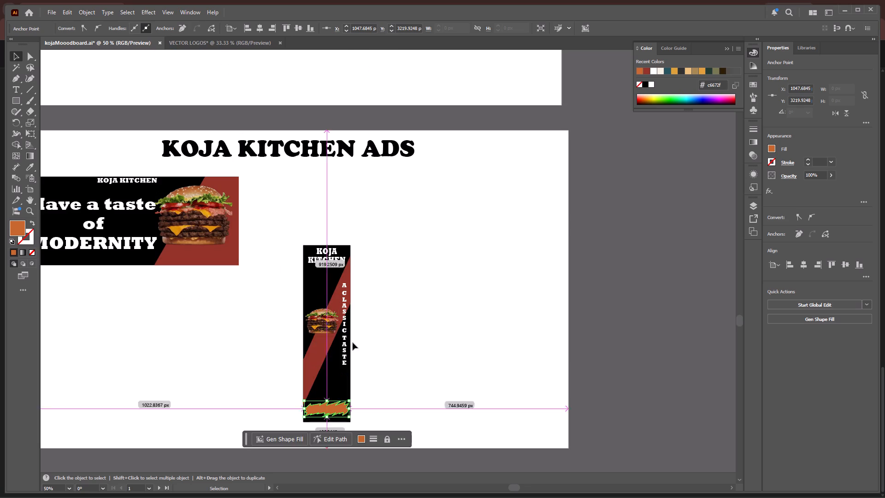
pyautogui.keyDown('alt'); pyautogui.scroll(4, 353, 343); pyautogui.keyUp('alt')
pyautogui.press('space')
pyautogui.press('space')
pyautogui.press('space')
pyautogui.press('space')
pyautogui.press('space')
pyautogui.press('space')
pyautogui.press('space')
pyautogui.press('space')
pyautogui.press('space')
pyautogui.press('space')
pyautogui.press('space')
pyautogui.press('space')
pyautogui.press('space')
pyautogui.press('space')
pyautogui.press('space')
pyautogui.press('space')
pyautogui.press('space')
pyautogui.press('space')
pyautogui.press('space')
pyautogui.press('space')
pyautogui.moveTo(224, 390); pyautogui.dragTo(385, 115)
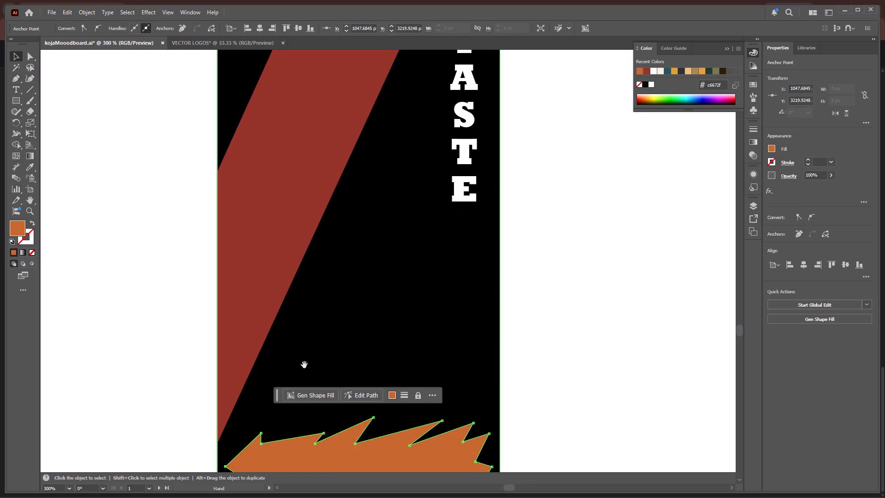
pyautogui.moveTo(303, 386); pyautogui.dragTo(303, 190)
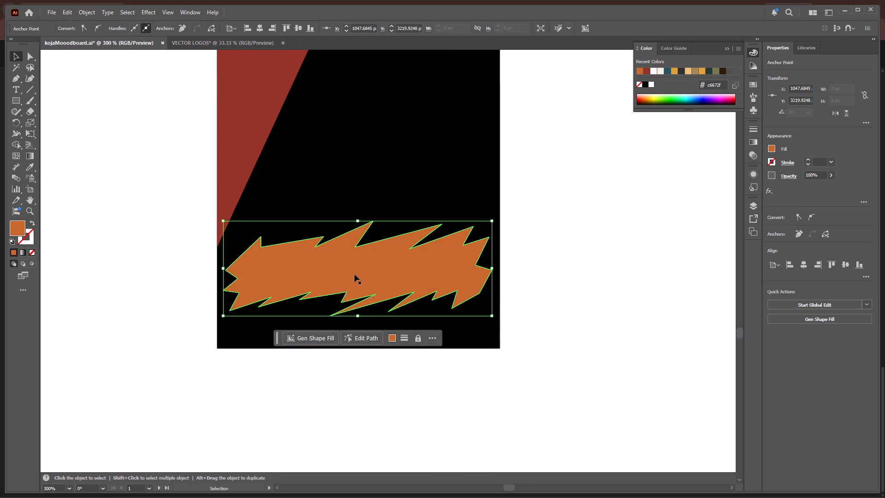
pyautogui.hotkey('ctrl', '[')
pyautogui.hotkey('ctrl', '[')
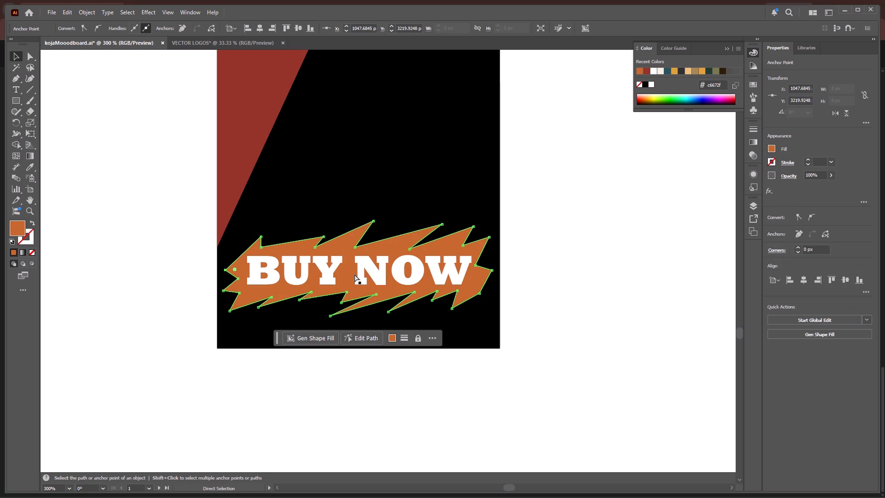
# Deselect the burst and save the kojaMooodboard document.
pyautogui.keyDown('alt'); pyautogui.scroll(-4, 353, 273); pyautogui.keyUp('alt')
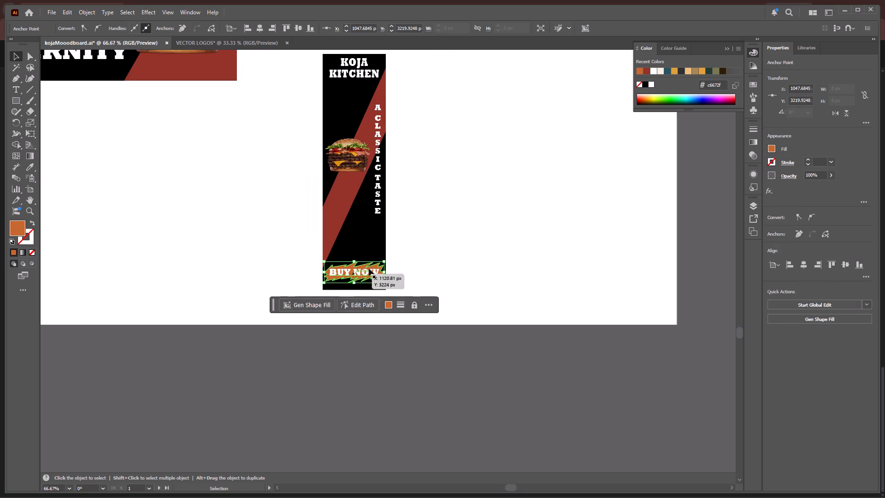
pyautogui.click(426, 247)
pyautogui.keyDown('alt'); pyautogui.scroll(-2, 427, 245); pyautogui.keyUp('alt')
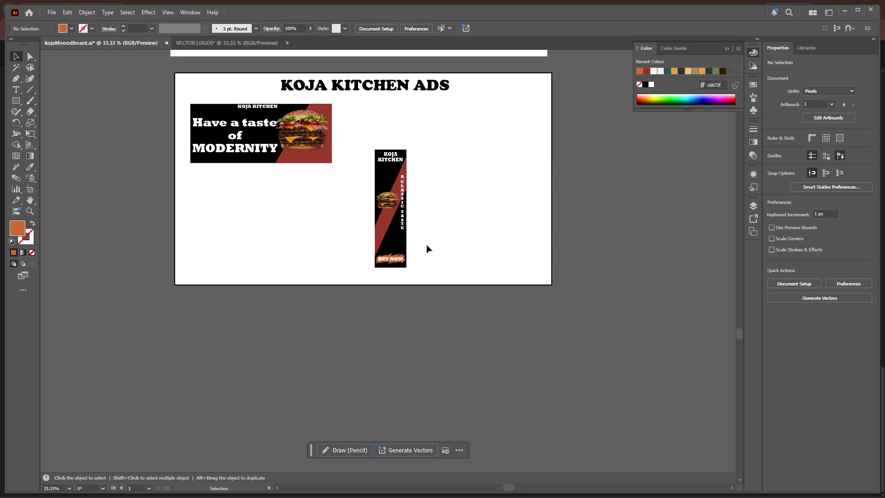
pyautogui.hotkey('ctrl', 's')
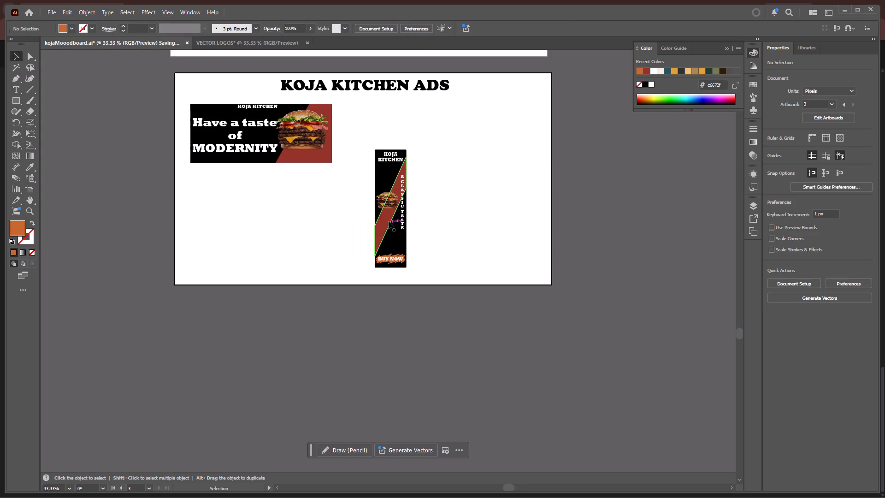
# Embed the linked burger images of the tall ad and the wide ad.
pyautogui.click(388, 202)
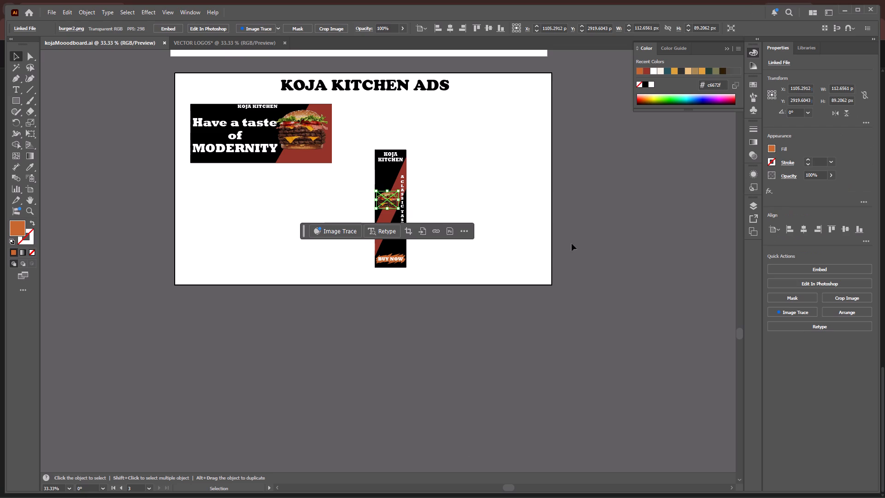
pyautogui.click(811, 267)
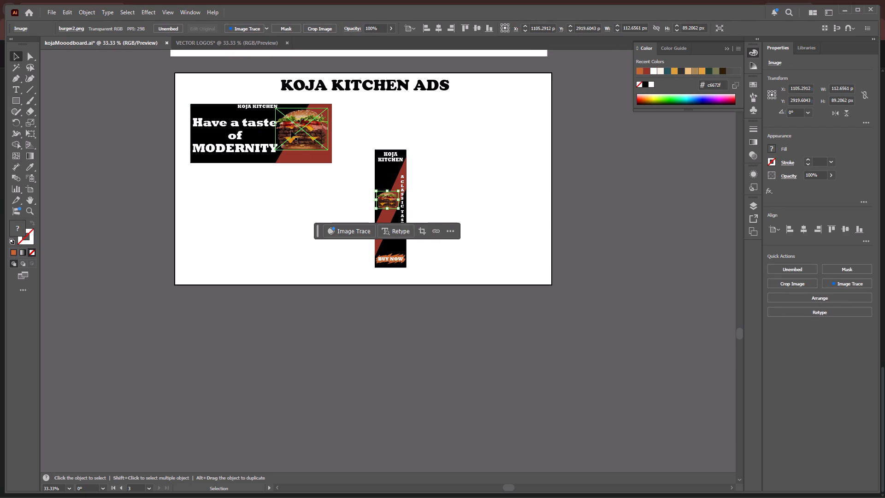
pyautogui.click(293, 131)
pyautogui.click(810, 270)
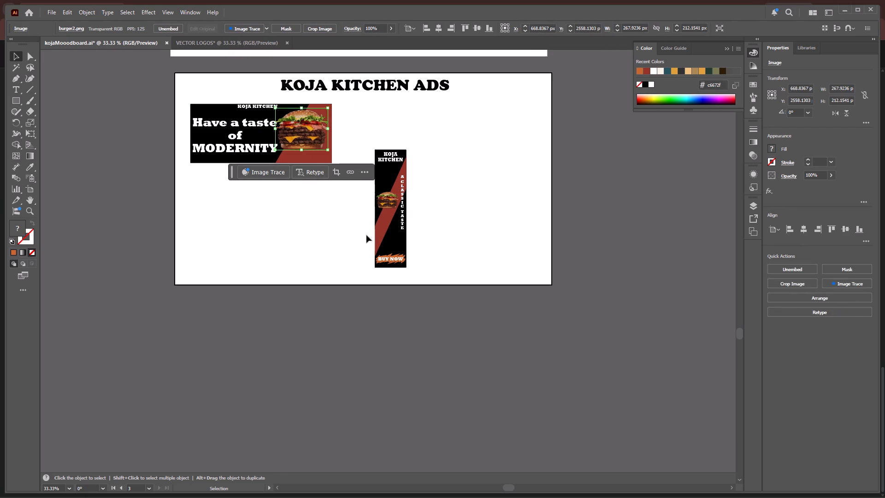
# Unlock Layer 1 and Layer 2 so the moodboard and logo artwork can be selected.
pyautogui.scroll(20, 373, 239)
pyautogui.scroll(13, 373, 239)
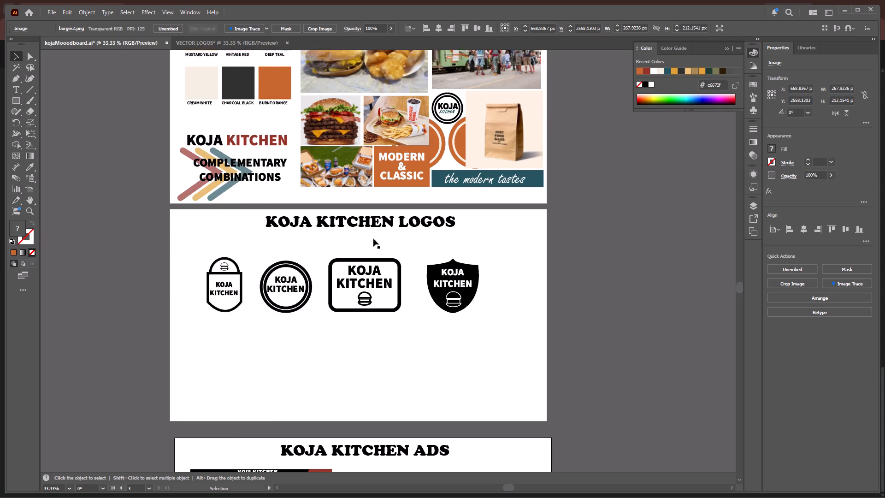
pyautogui.scroll(19, 373, 239)
pyautogui.click(350, 241)
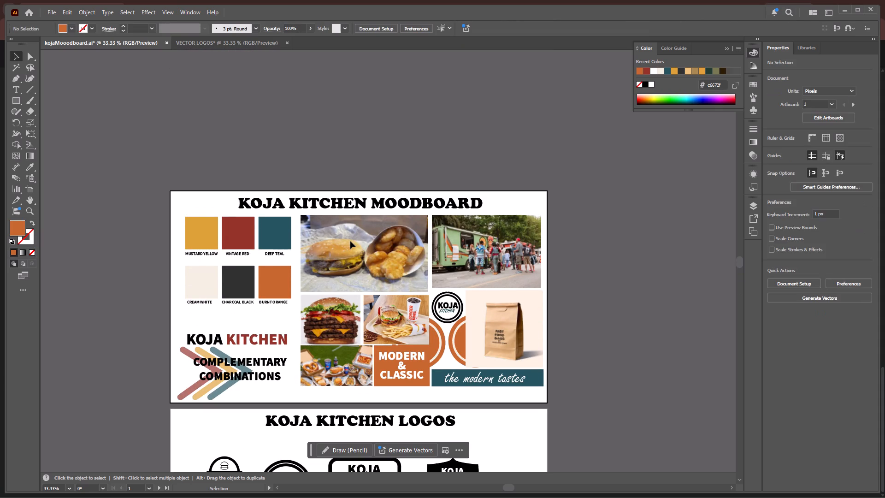
pyautogui.click(753, 205)
pyautogui.click(648, 253)
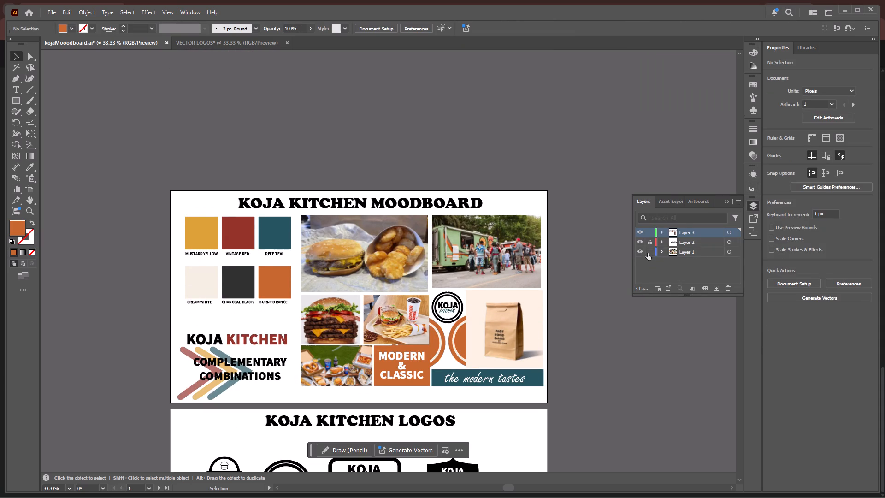
pyautogui.click(650, 241)
# Select the moodboard photos one after another to check whether each is embedded or linked.
pyautogui.click(345, 232)
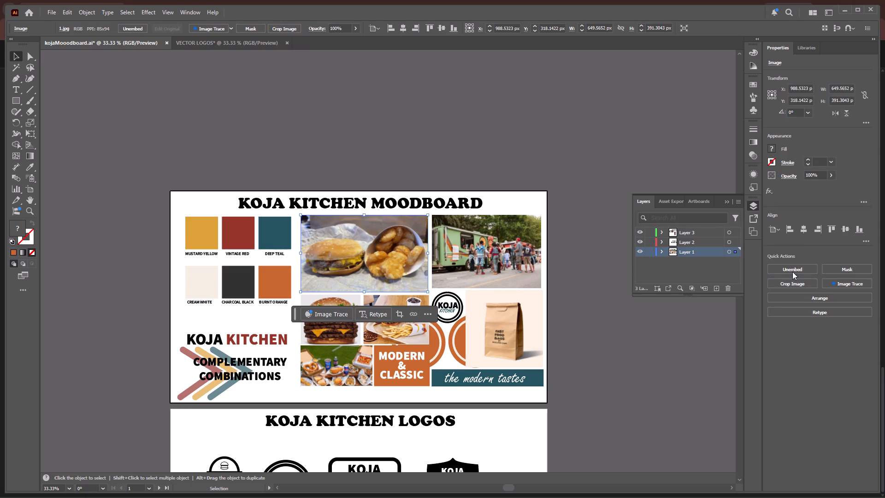
pyautogui.click(491, 261)
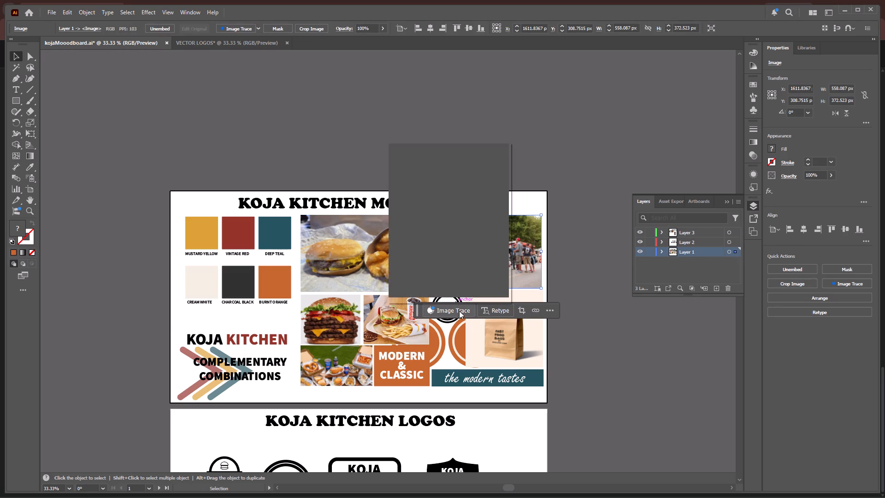
pyautogui.click(485, 328)
pyautogui.click(395, 322)
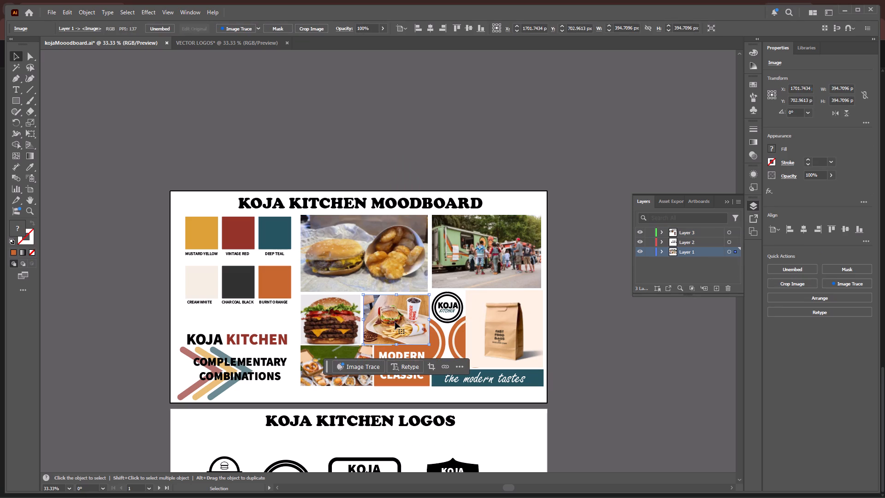
pyautogui.click(332, 310)
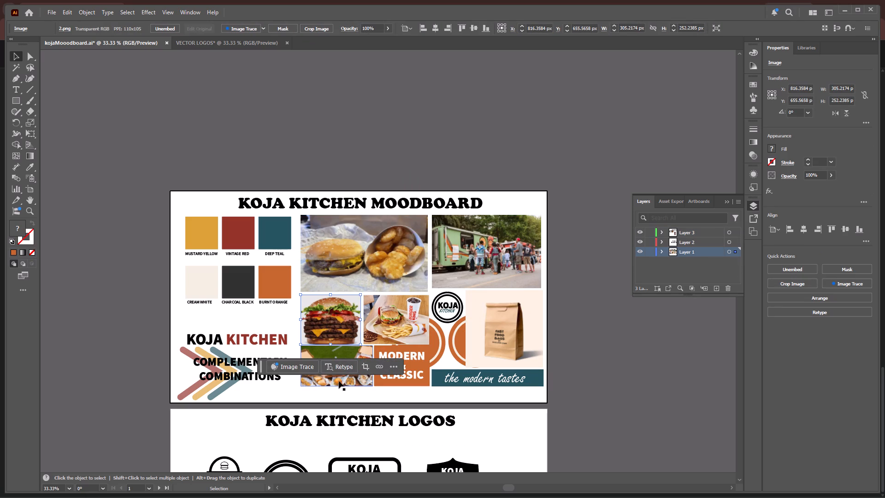
pyautogui.click(338, 382)
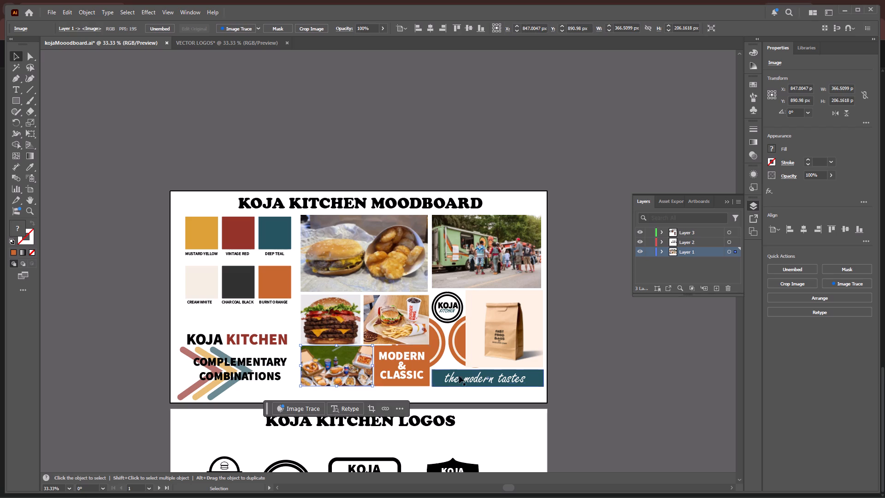
pyautogui.click(481, 356)
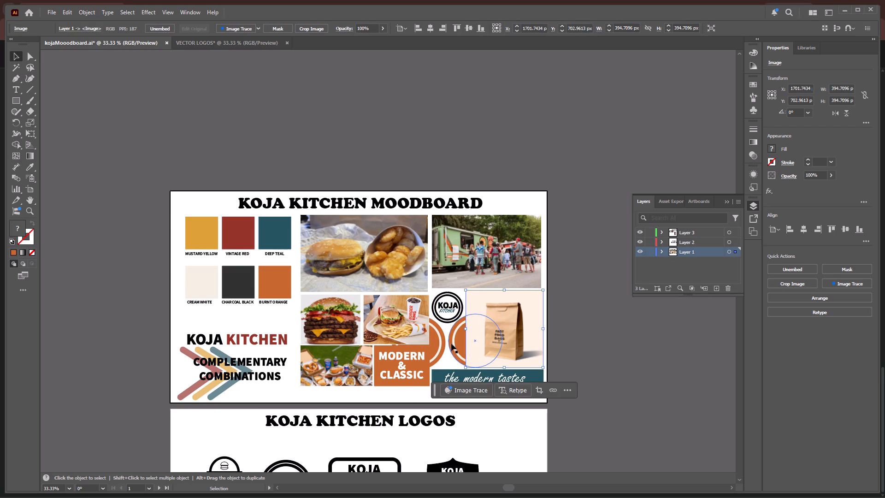
# Return to the Koja Kitchen Ads artboard and save the kojaMooodboard document.
pyautogui.scroll(-20, 451, 344)
pyautogui.scroll(-3, 451, 344)
pyautogui.scroll(-18, 450, 341)
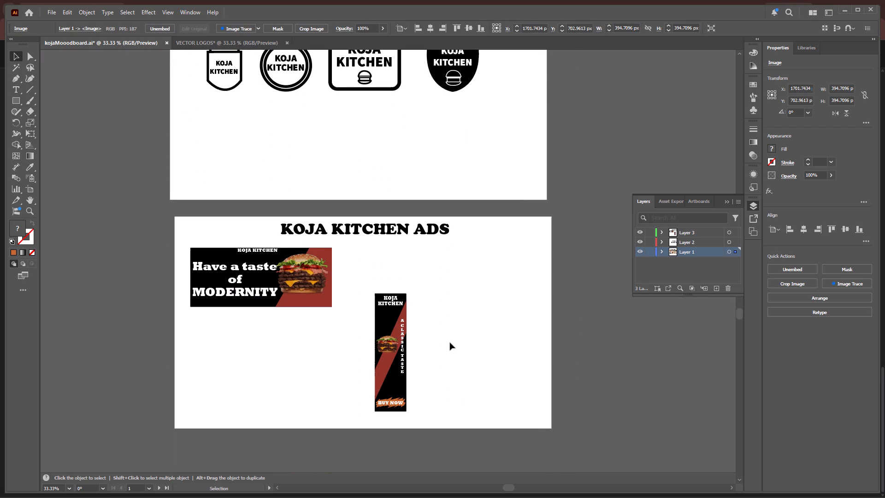
pyautogui.scroll(-3, 450, 343)
pyautogui.hotkey('ctrl', 's')
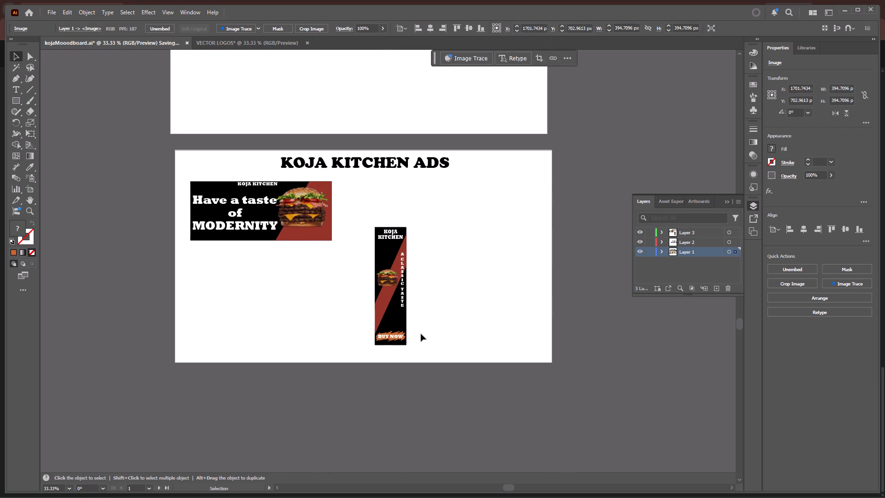
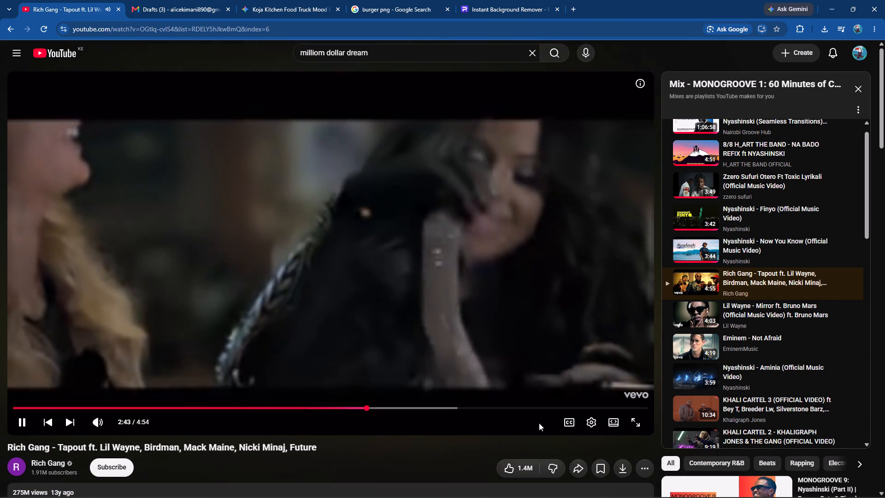
# Switch to the Snipping Tool window holding the burger screenshot.
pyautogui.click(488, 492)
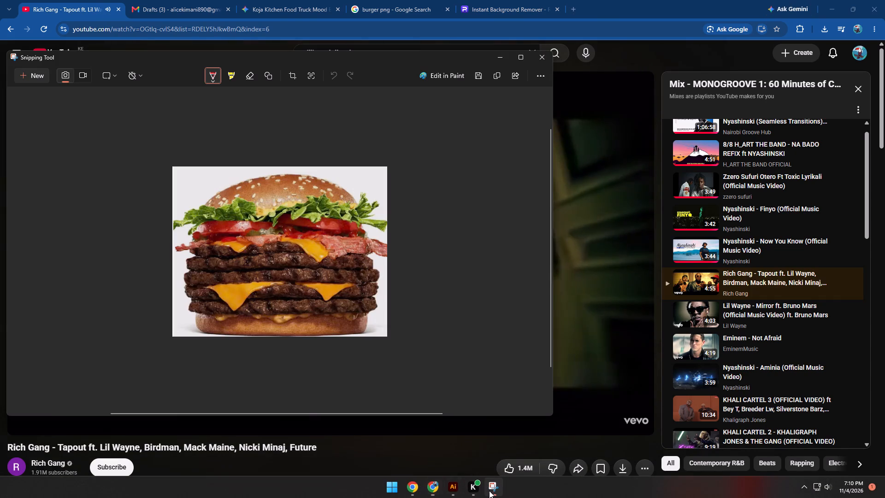
# Close the Snipping Tool window holding the burger capture.
pyautogui.click(543, 58)
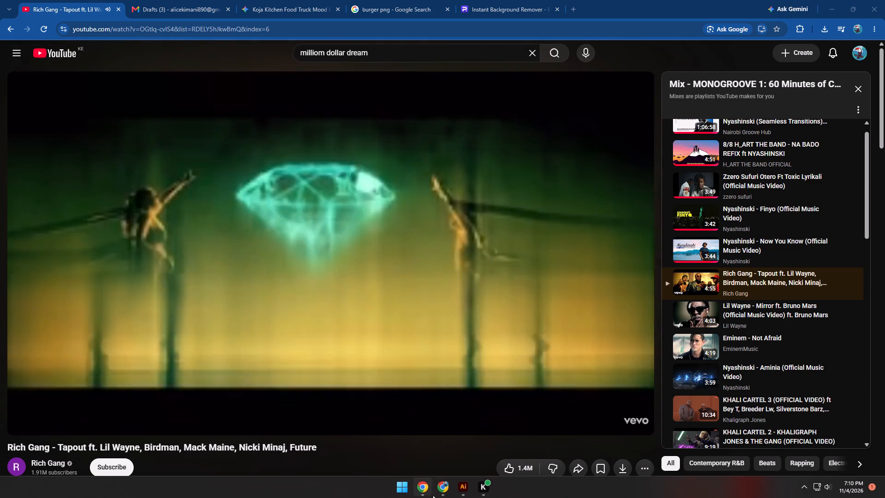
# Switch to Illustrator and close both open documents, kojaMooodboard and VECTOR LOGOS.
pyautogui.click(459, 487)
pyautogui.scroll(8, 343, 273)
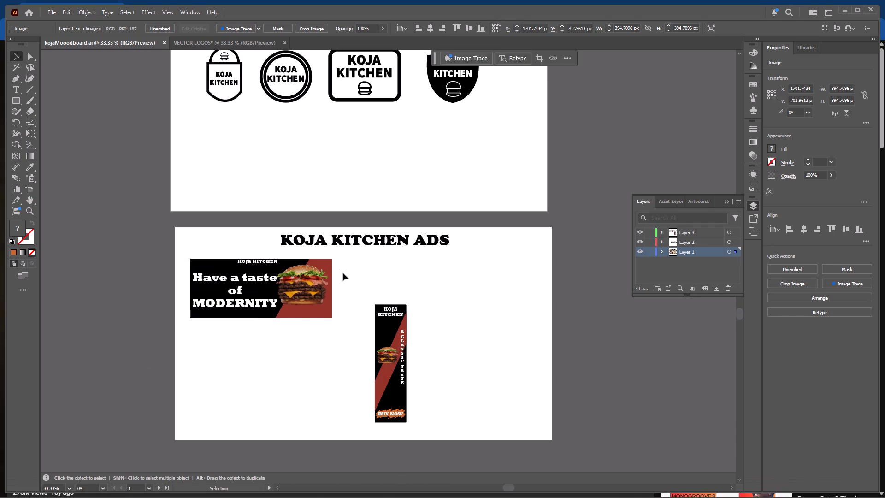
pyautogui.scroll(20, 343, 273)
pyautogui.scroll(20, 343, 273)
pyautogui.scroll(5, 343, 273)
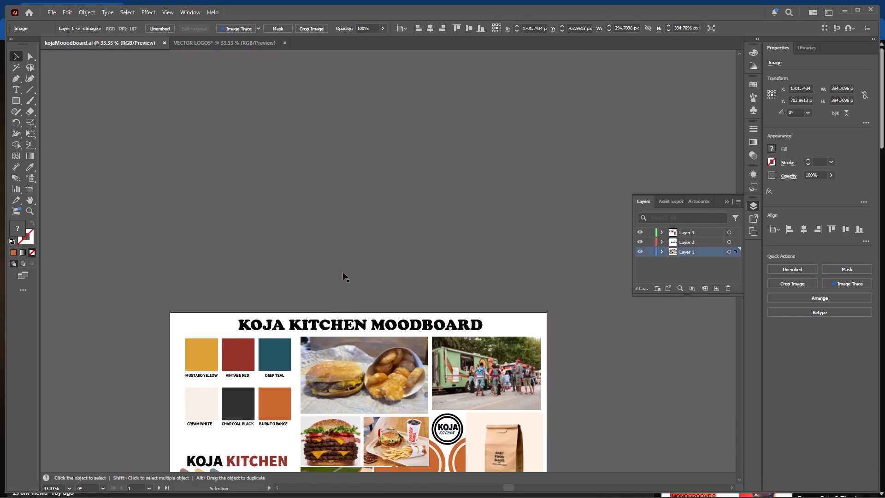
pyautogui.scroll(8, 343, 273)
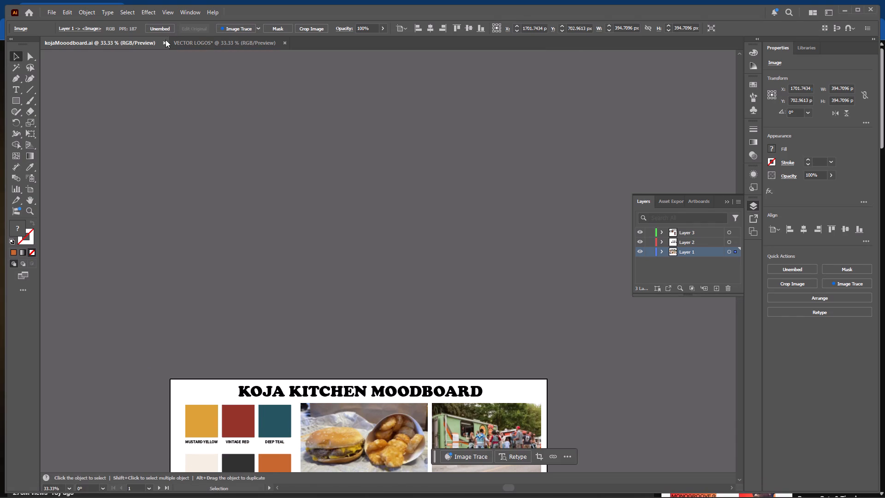
pyautogui.click(165, 43)
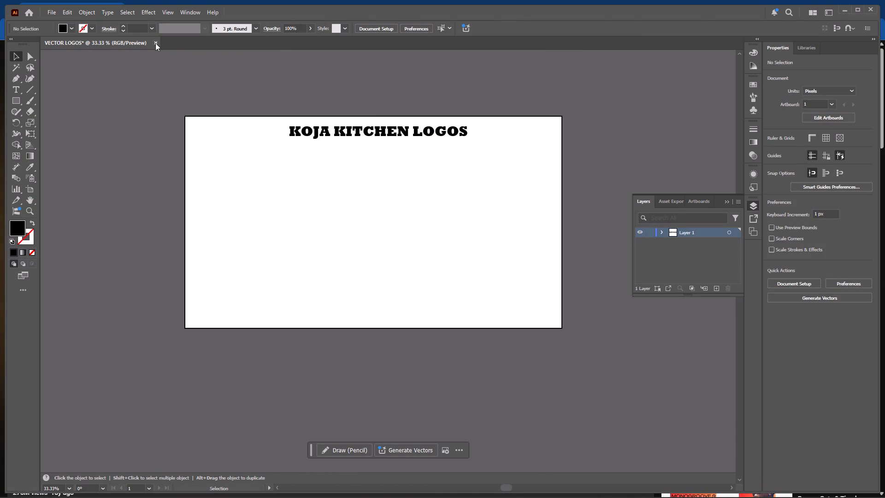
pyautogui.click(155, 43)
pyautogui.click(488, 264)
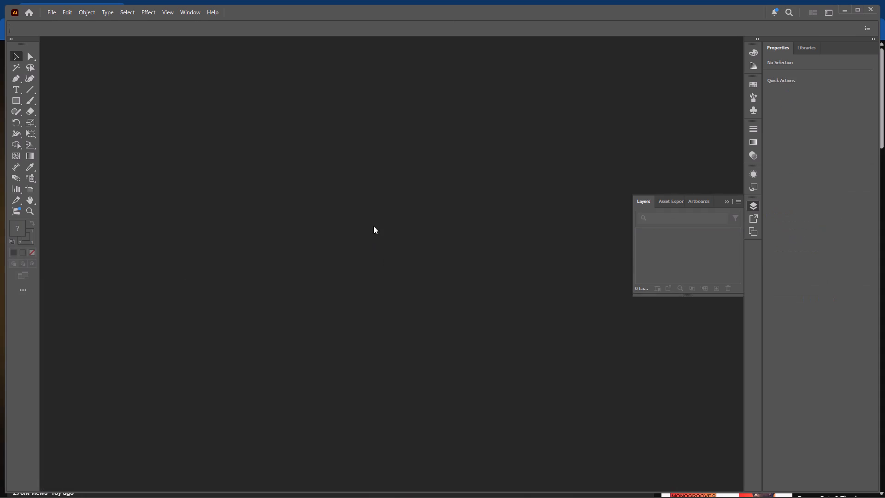